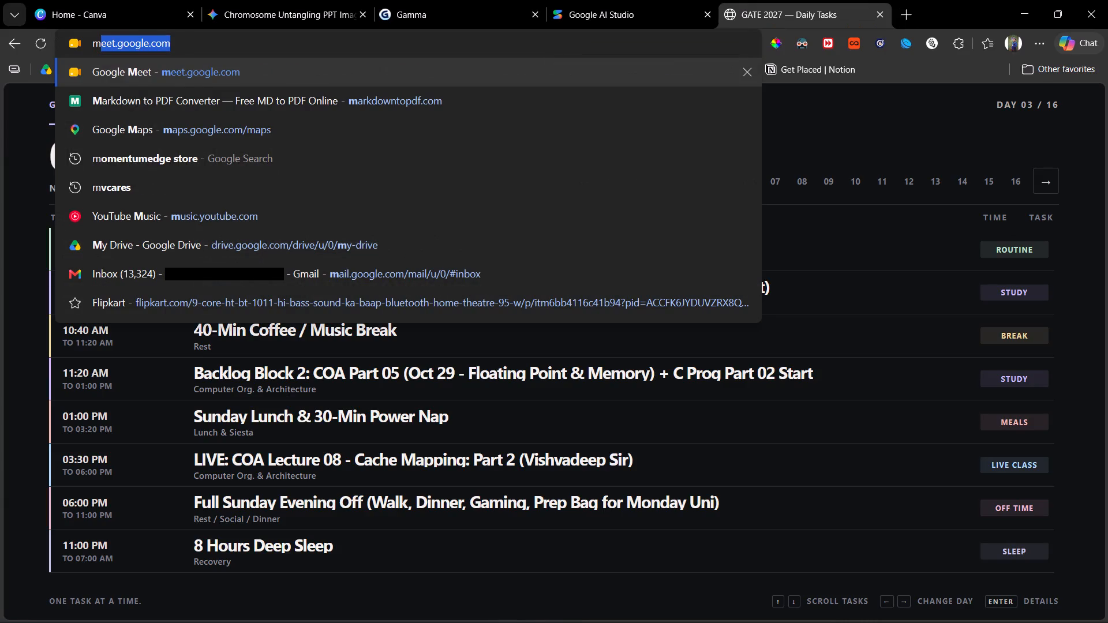
# Open the Marketing Planner Final spreadsheet from the address suggestions for "mar".
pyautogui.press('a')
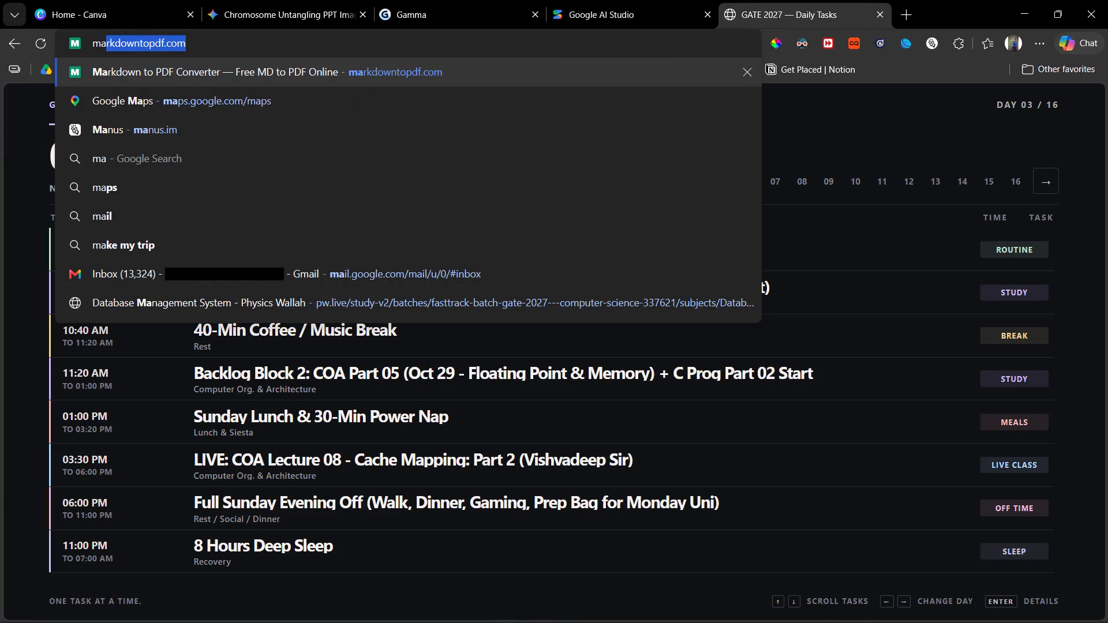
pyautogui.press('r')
pyautogui.press('Down')
pyautogui.press('Return')
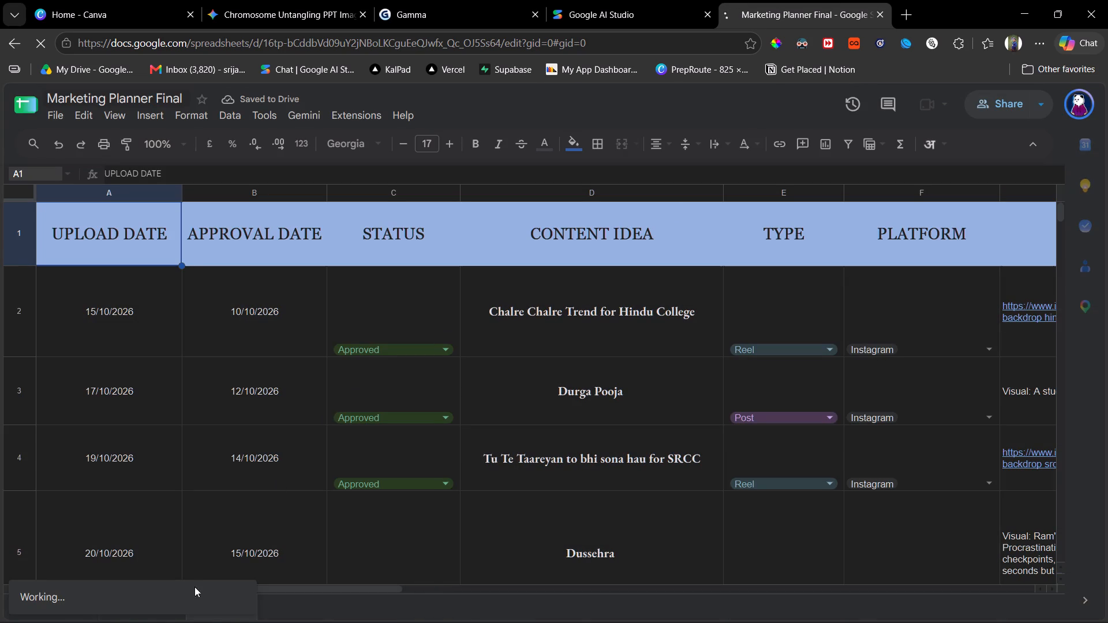
# Switch to the novemeber sheet of the marketing planner.
pyautogui.click(360, 622)
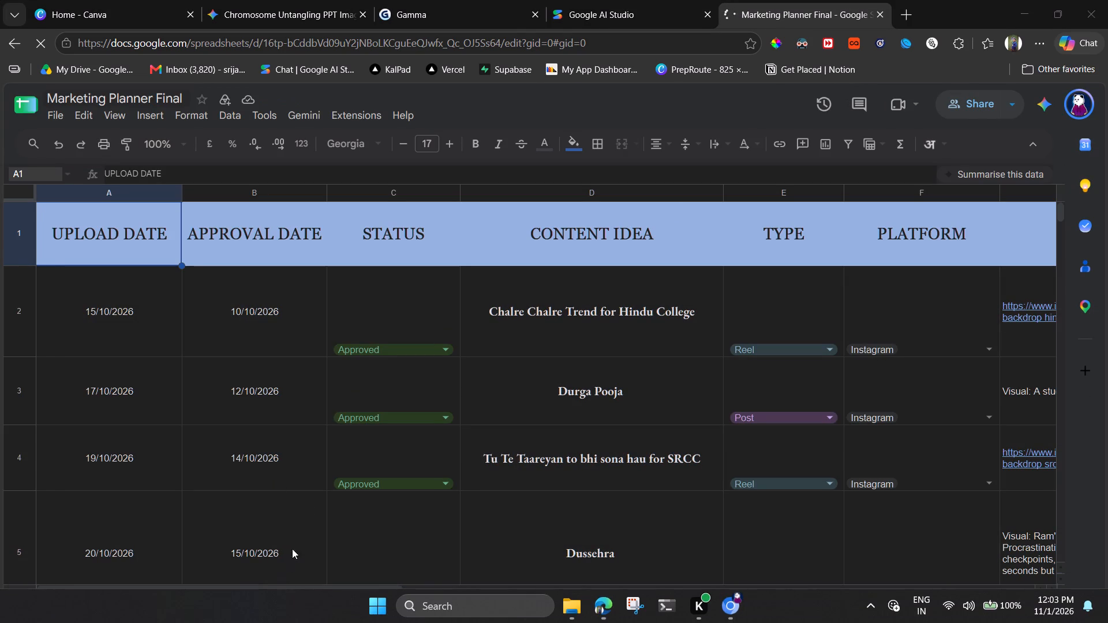
pyautogui.click(304, 496)
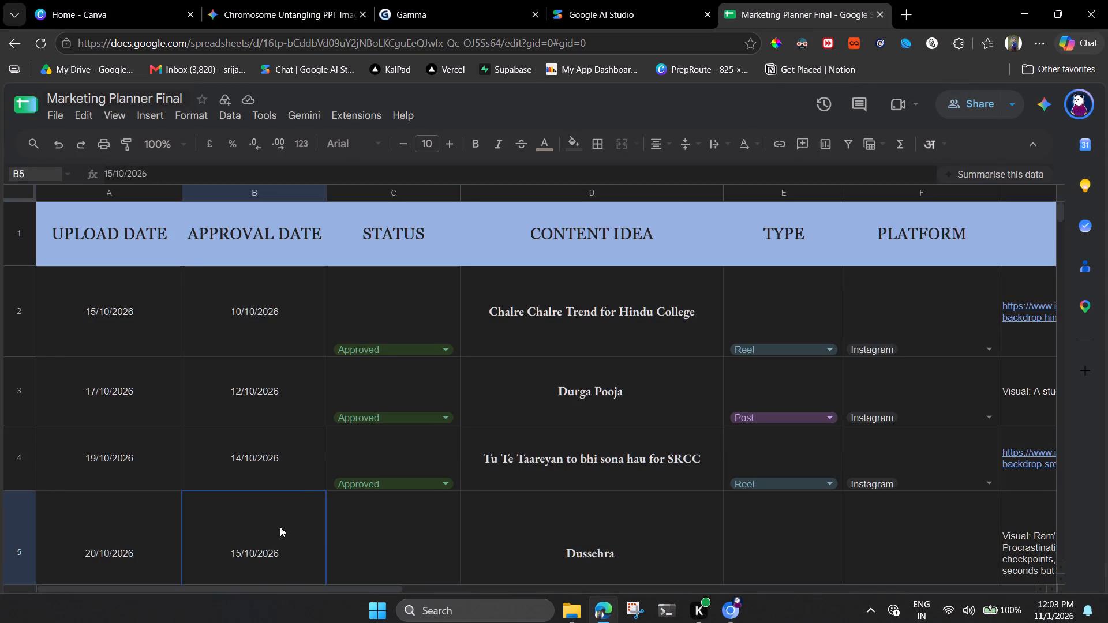
pyautogui.click(165, 609)
# Read through the November content ideas, their types and slide scripts, from the early rows through the CUET starter pack entry.
pyautogui.scroll(-1, 496, 570)
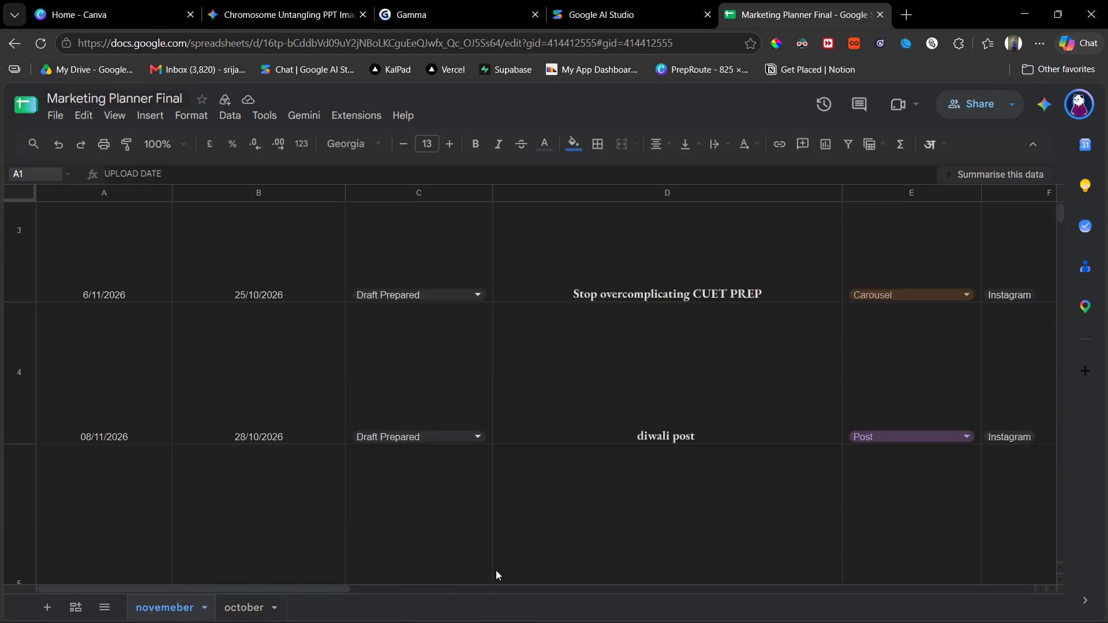
pyautogui.scroll(-4, 496, 570)
pyautogui.hscroll(-5, 496, 570)
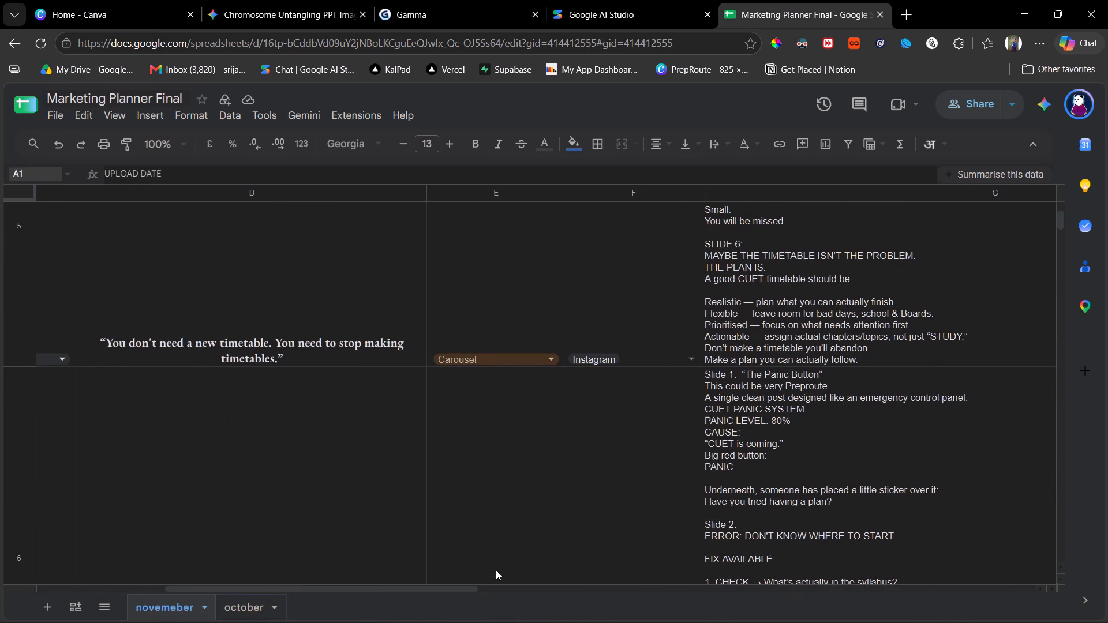
pyautogui.scroll(1, 496, 570)
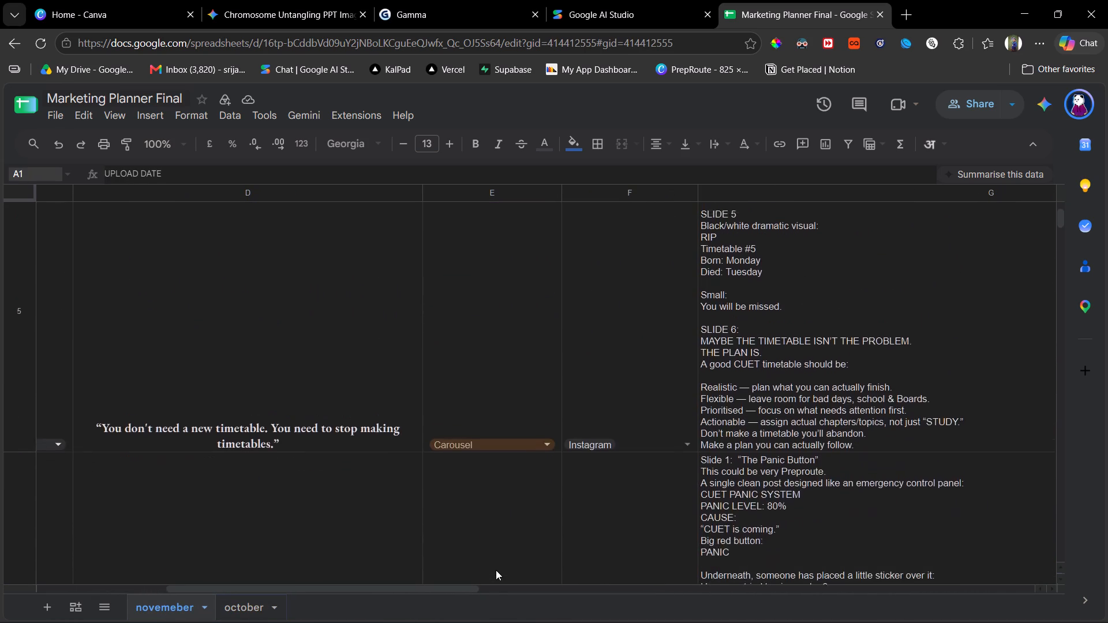
pyautogui.scroll(1, 496, 570)
pyautogui.scroll(-2, 496, 570)
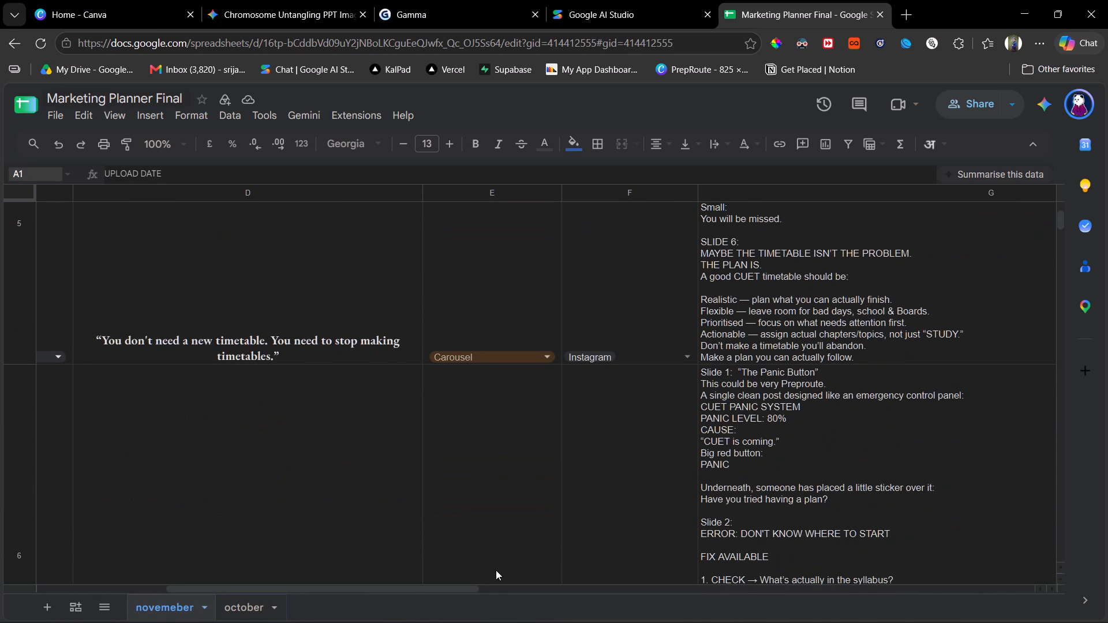
pyautogui.scroll(-3, 496, 570)
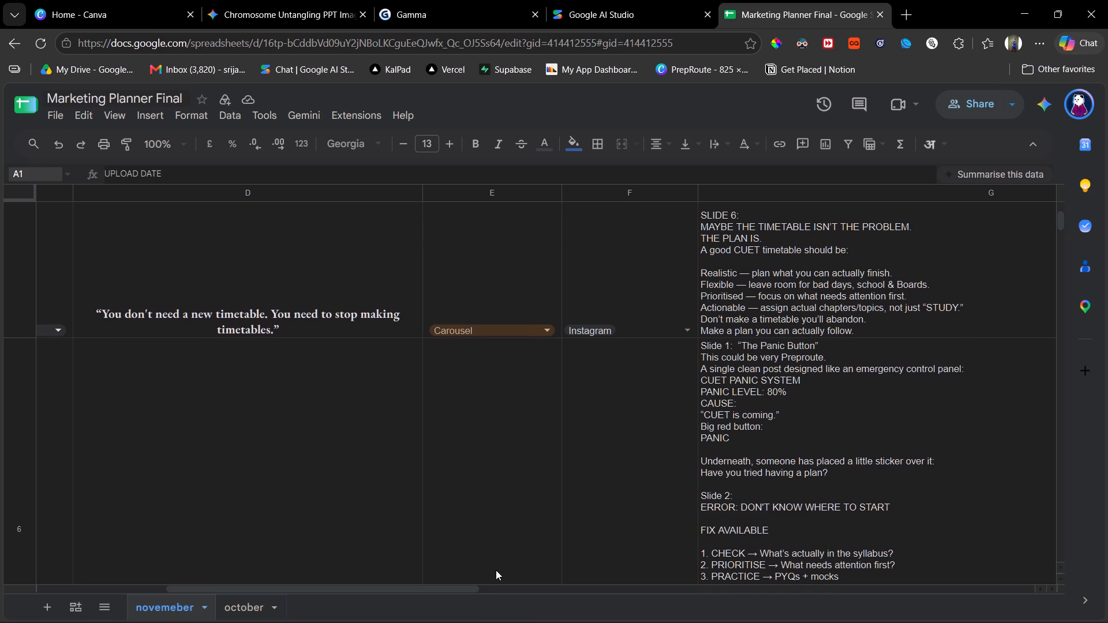
pyautogui.scroll(-1, 496, 570)
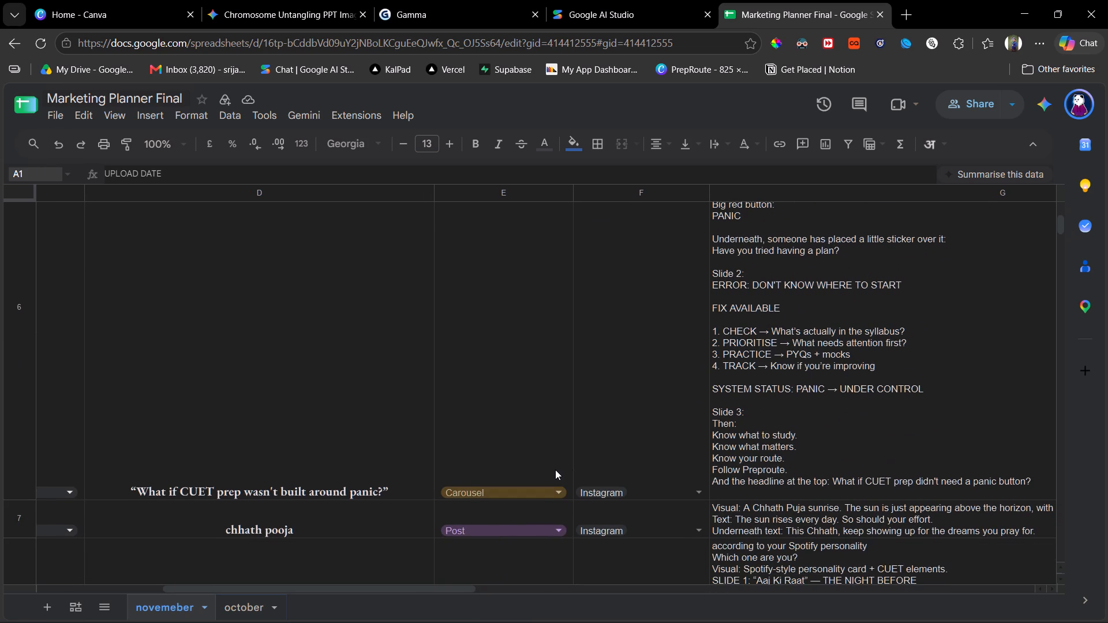
pyautogui.scroll(-6, 555, 470)
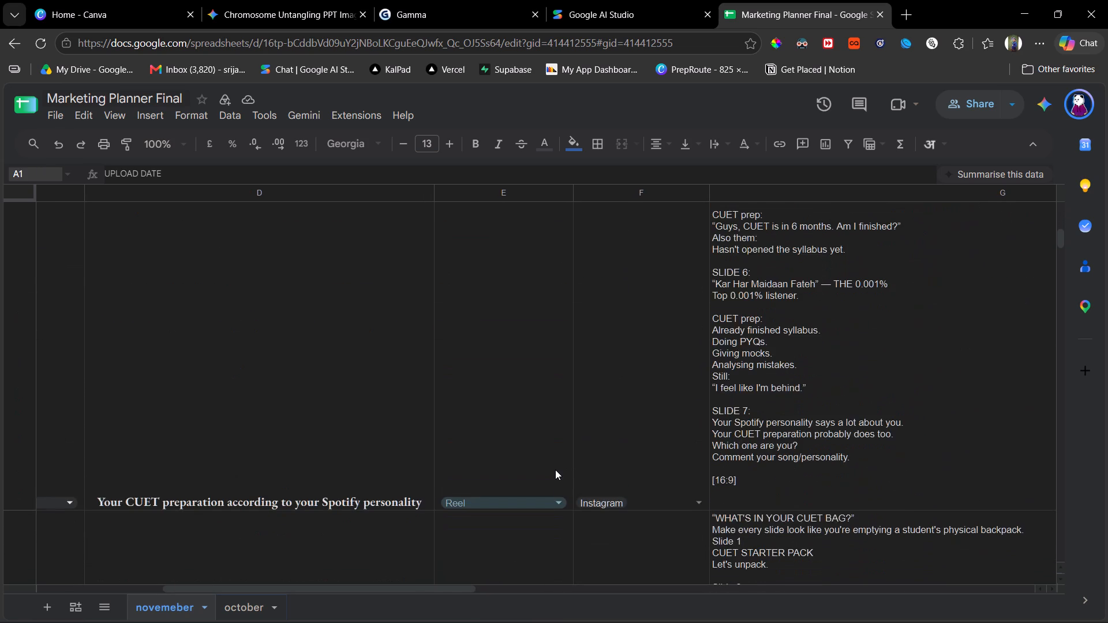
pyautogui.scroll(-4, 555, 470)
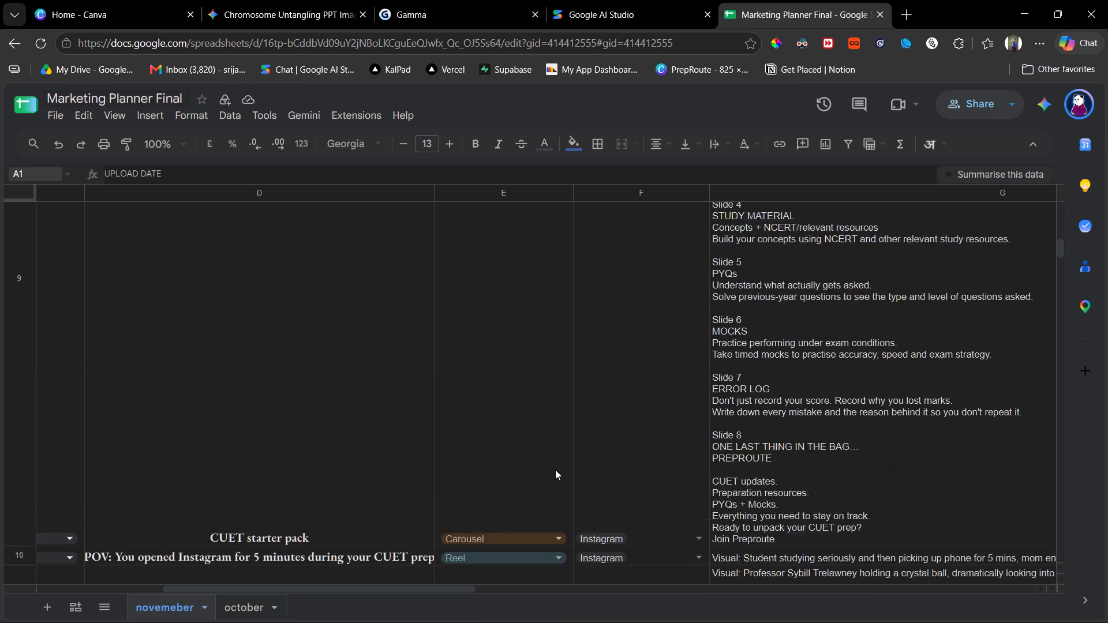
pyautogui.scroll(-2, 555, 470)
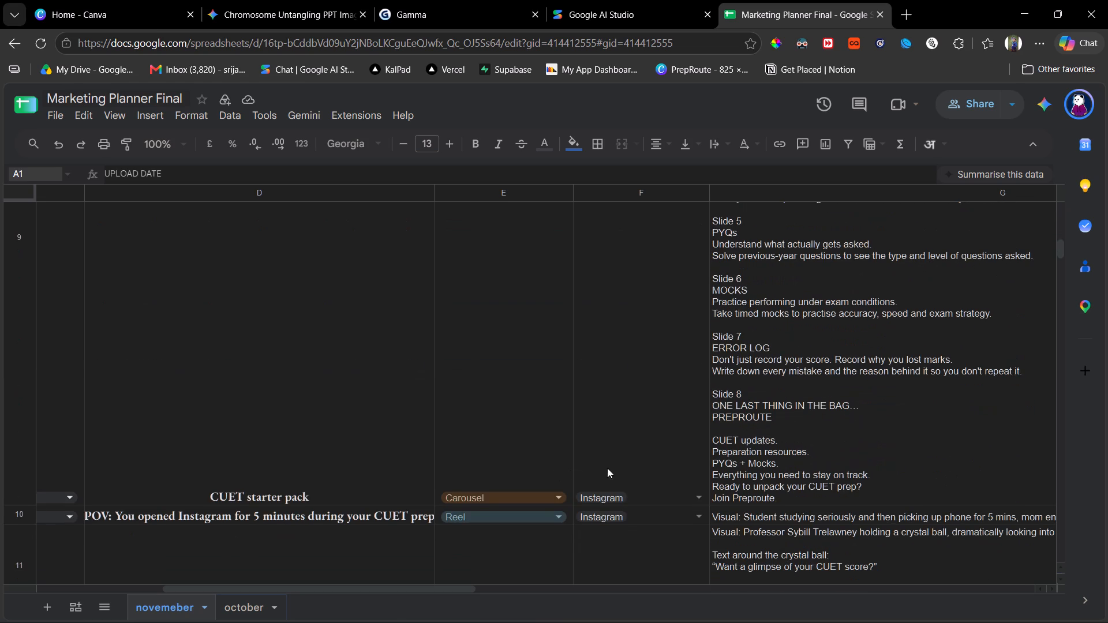
# Read through the novemeber sheet's content briefs from the CUET starter pack row down to the We are live row.
pyautogui.scroll(-1, 669, 479)
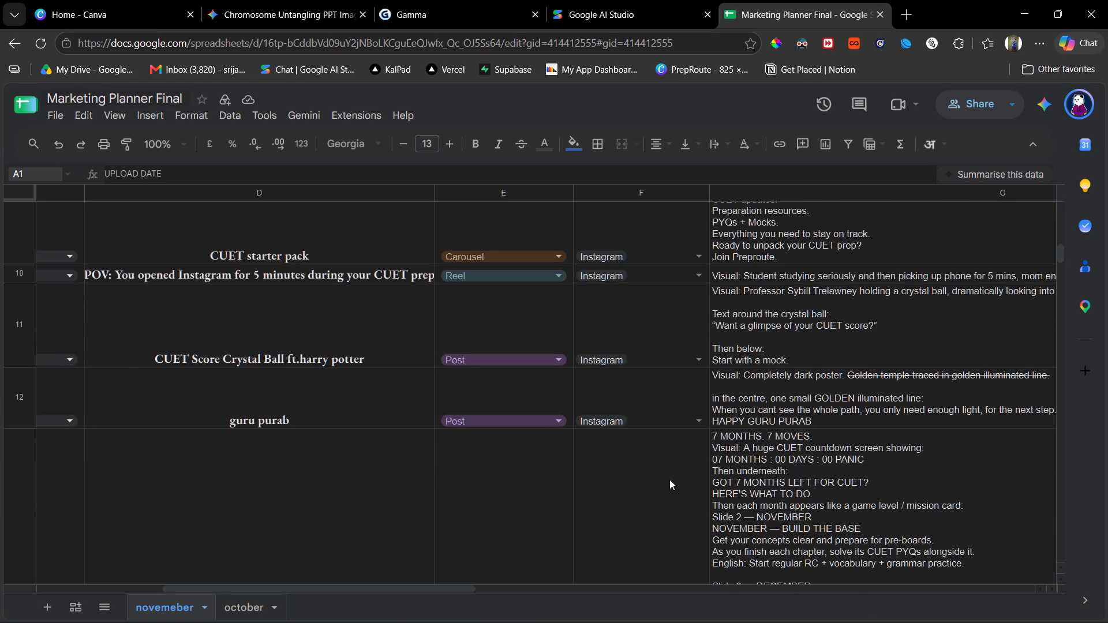
pyautogui.scroll(-6, 669, 479)
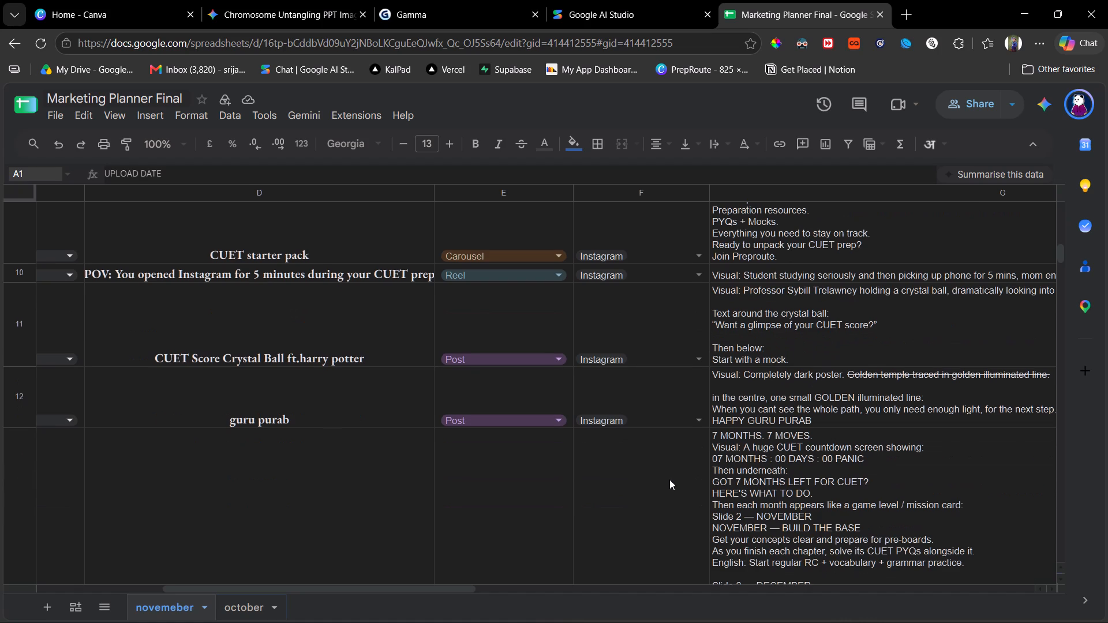
pyautogui.scroll(-4, 669, 479)
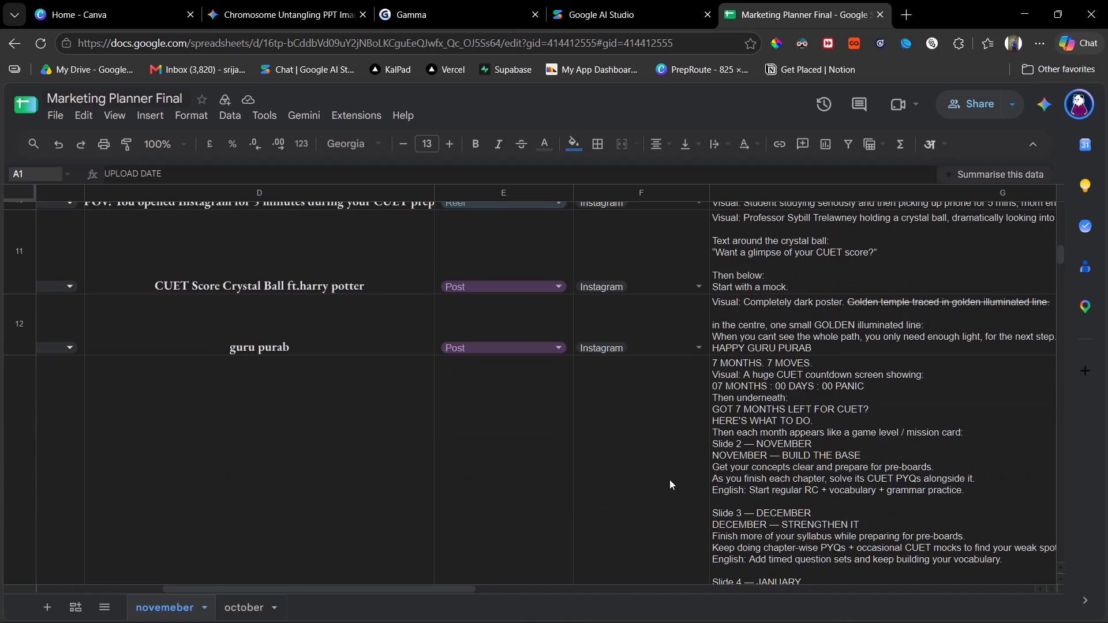
pyautogui.scroll(-5, 669, 479)
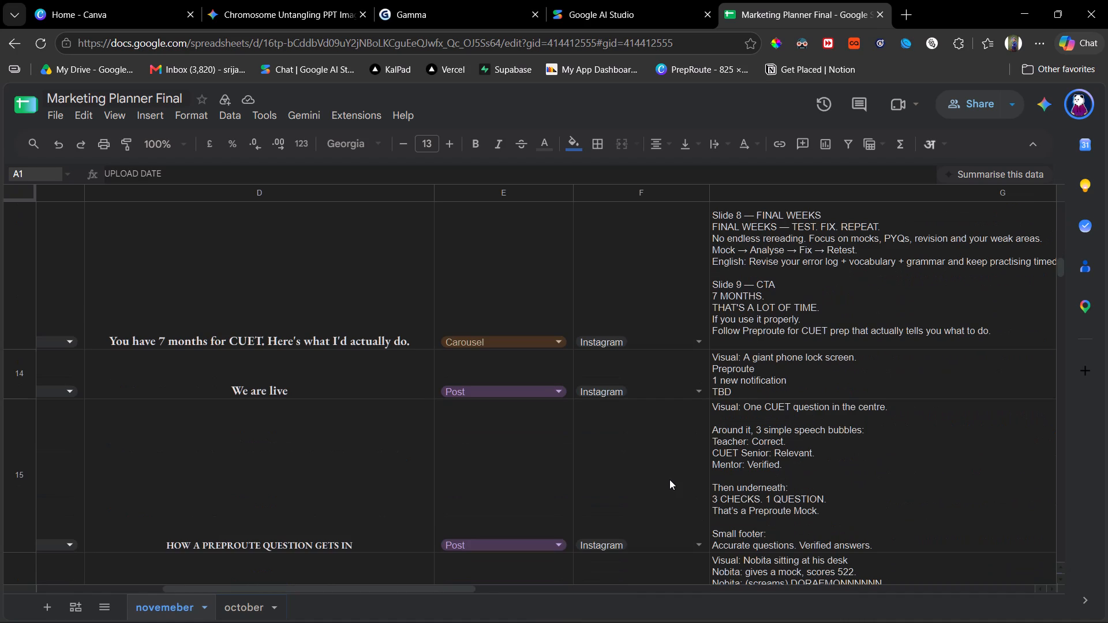
pyautogui.scroll(-1, 669, 479)
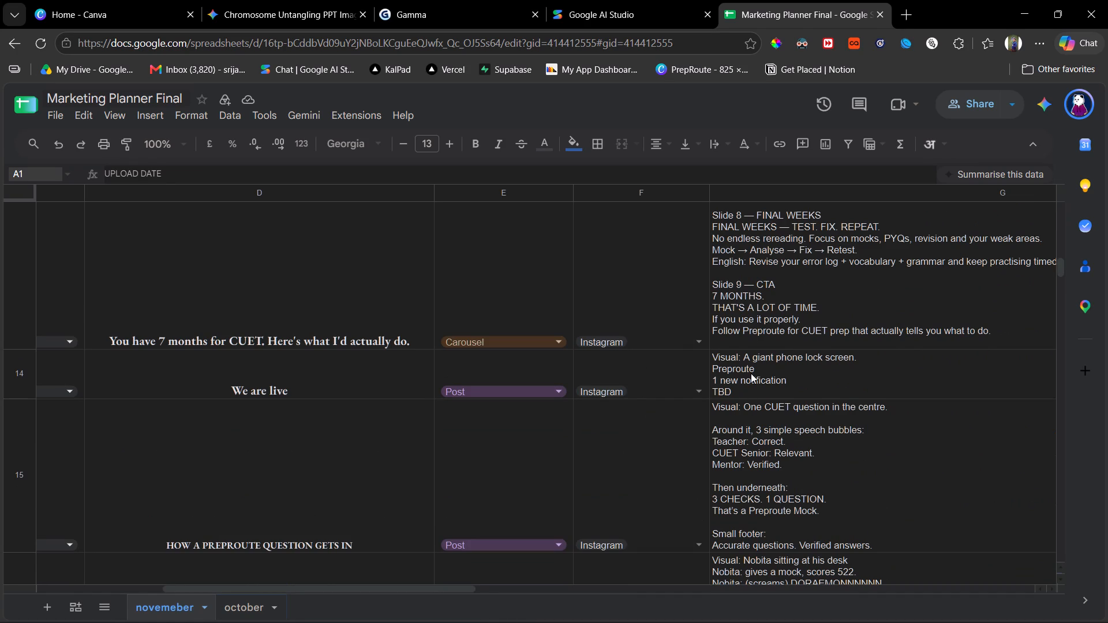
# Examine the brief cells for the "We are live" and "HOW A PREPROUTE QUESTION GETS IN" posts and the rows below.
pyautogui.click(751, 374)
pyautogui.scroll(-1, 748, 373)
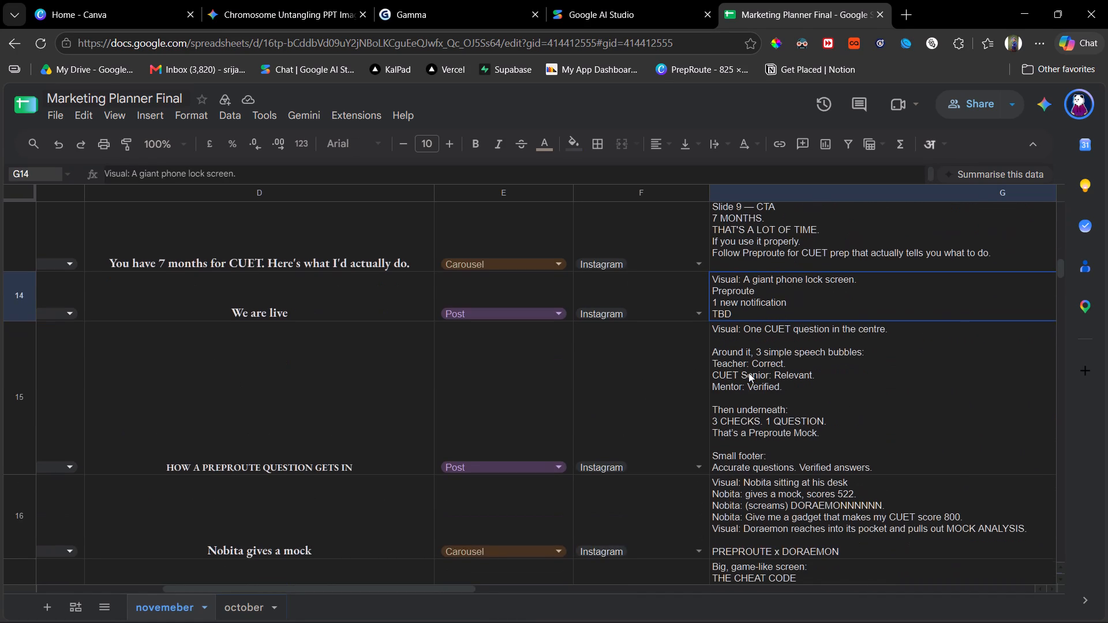
pyautogui.scroll(-3, 748, 373)
pyautogui.click(748, 373)
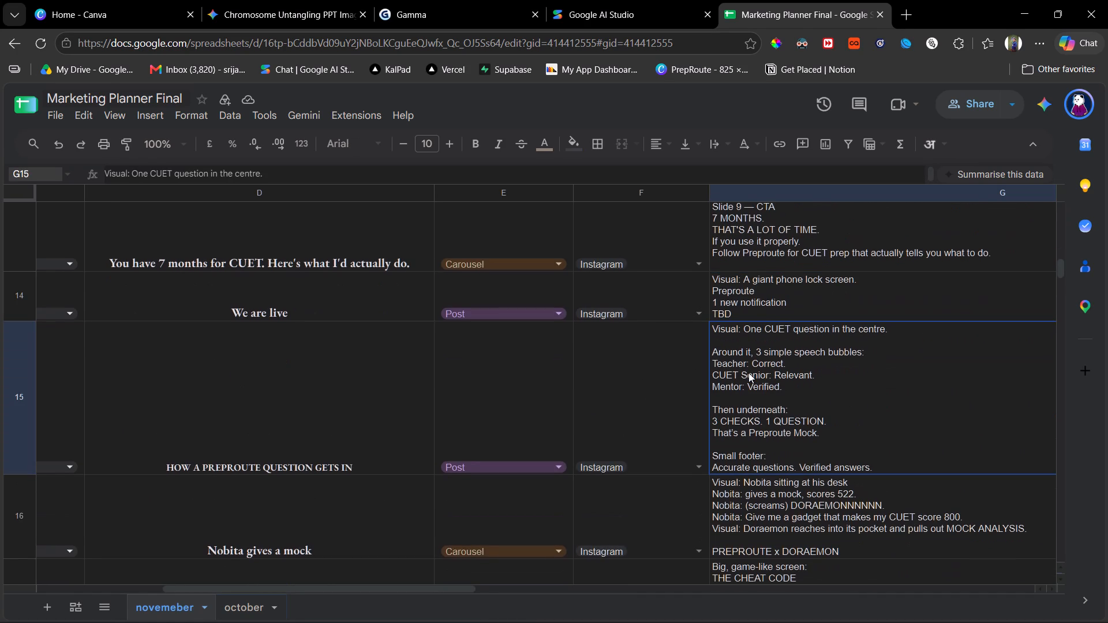
pyautogui.hscroll(-1, 747, 377)
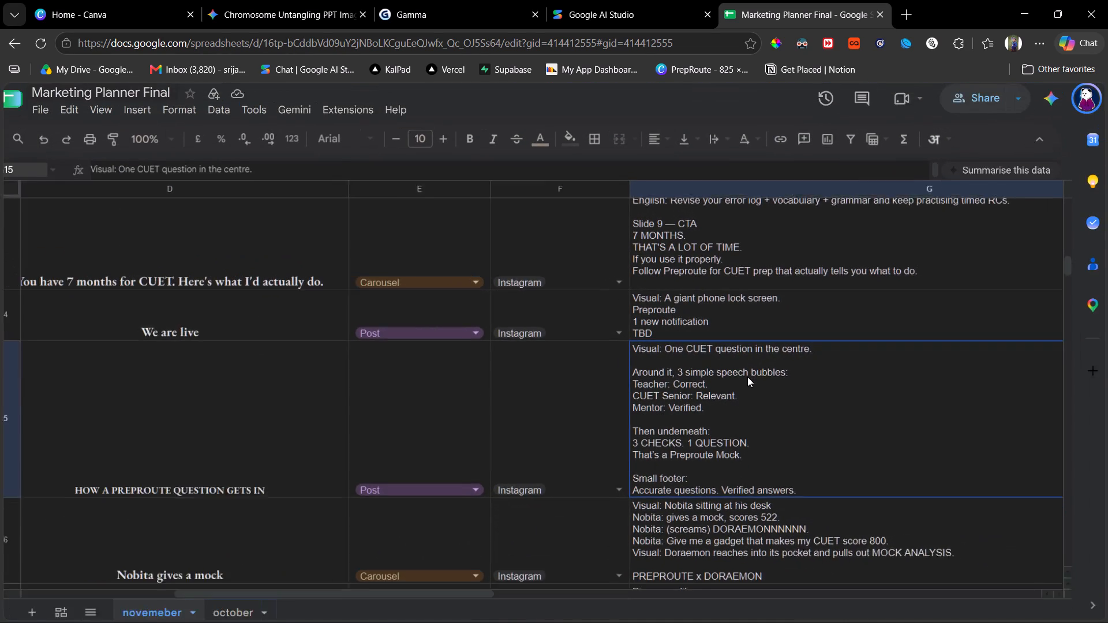
pyautogui.scroll(-1, 747, 377)
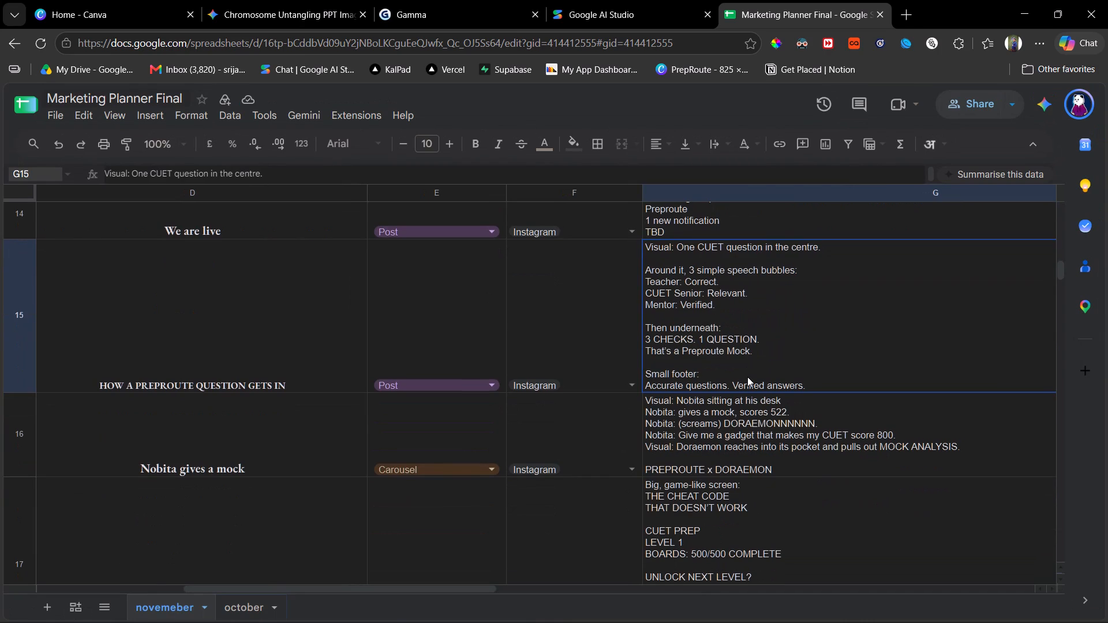
# Read the brief cells for the "Nobita gives a mock" and "What should you study first for CUET?" posts.
pyautogui.scroll(-1, 747, 377)
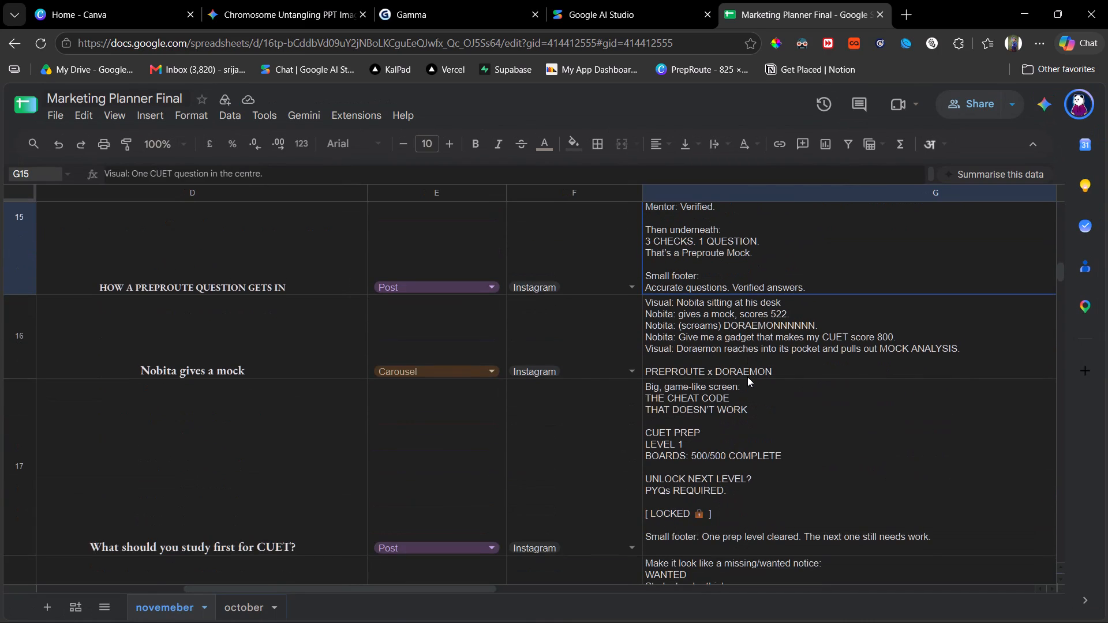
pyautogui.scroll(-2, 747, 377)
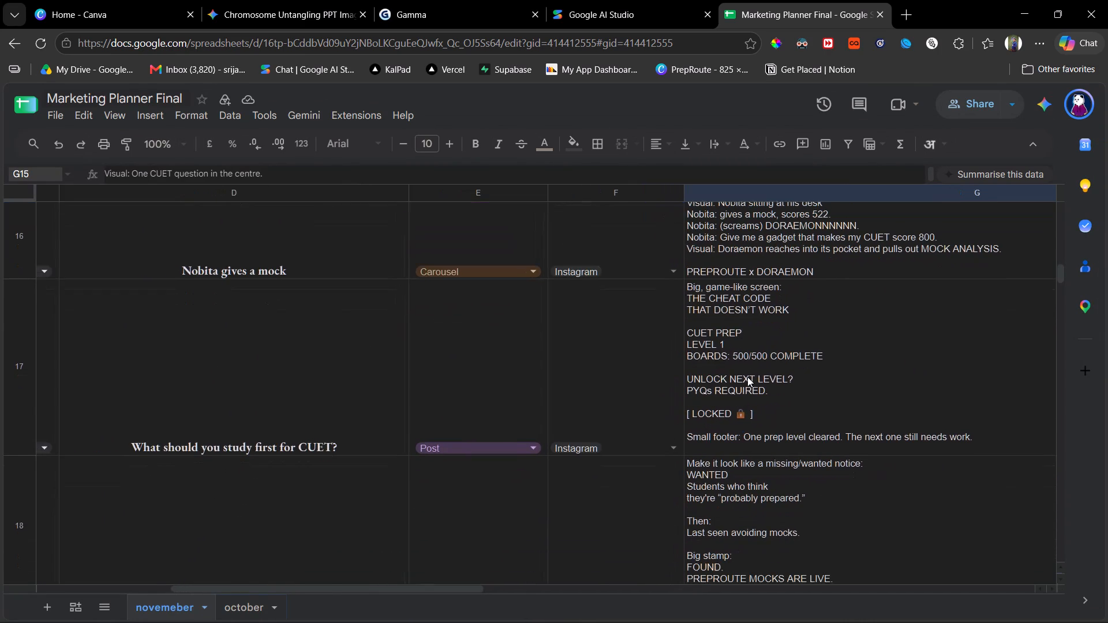
pyautogui.scroll(-1, 747, 377)
pyautogui.click(747, 377)
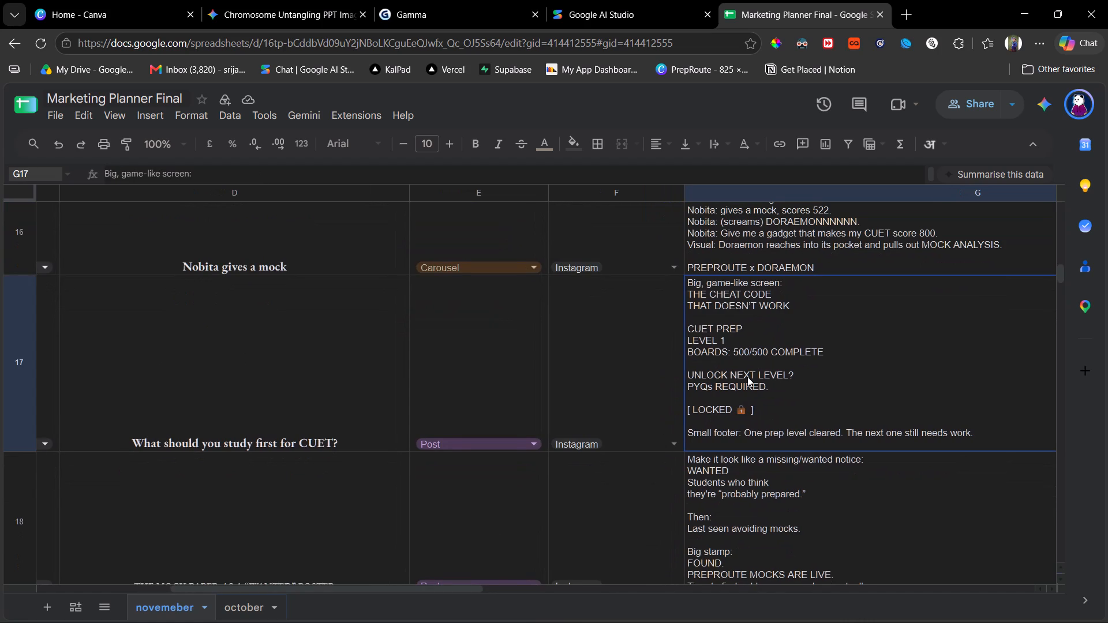
pyautogui.hscroll(2, 747, 377)
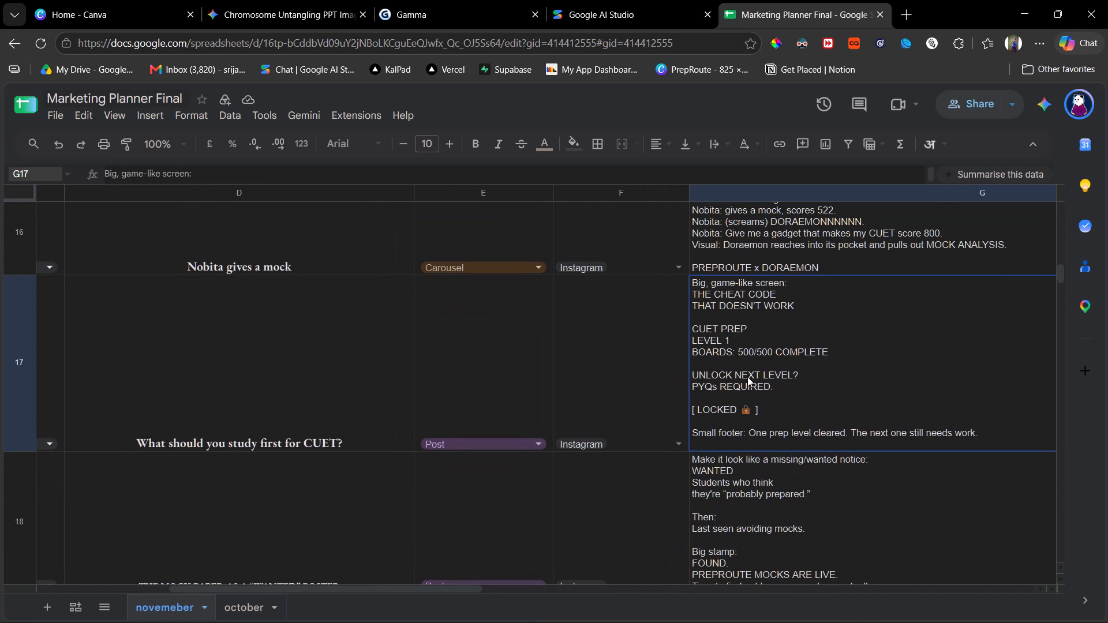
pyautogui.hscroll(4, 747, 377)
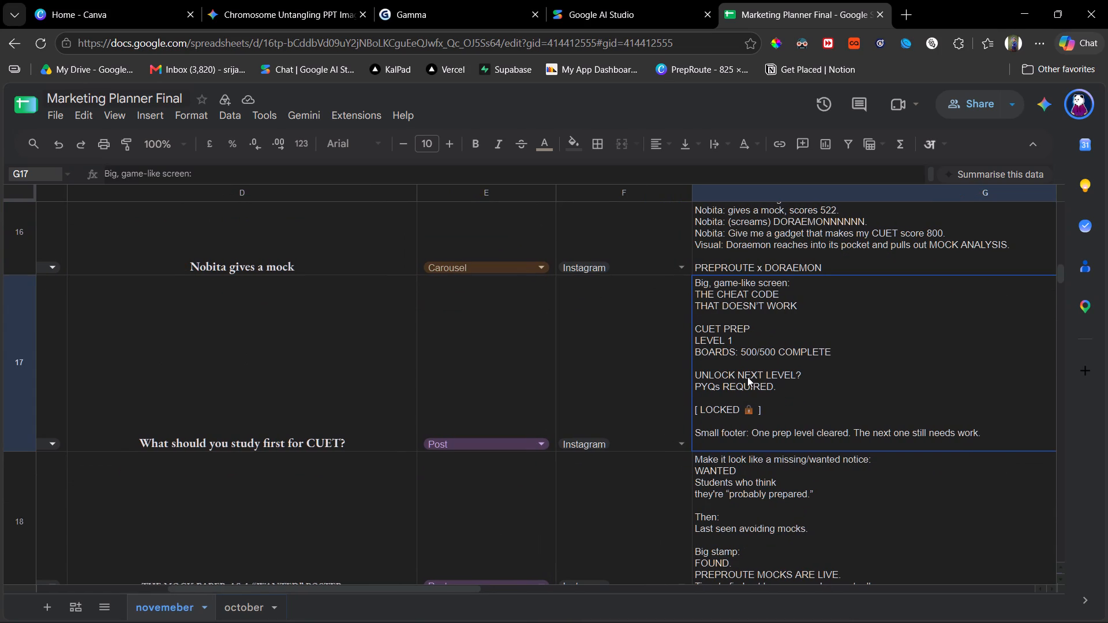
pyautogui.hscroll(1, 747, 377)
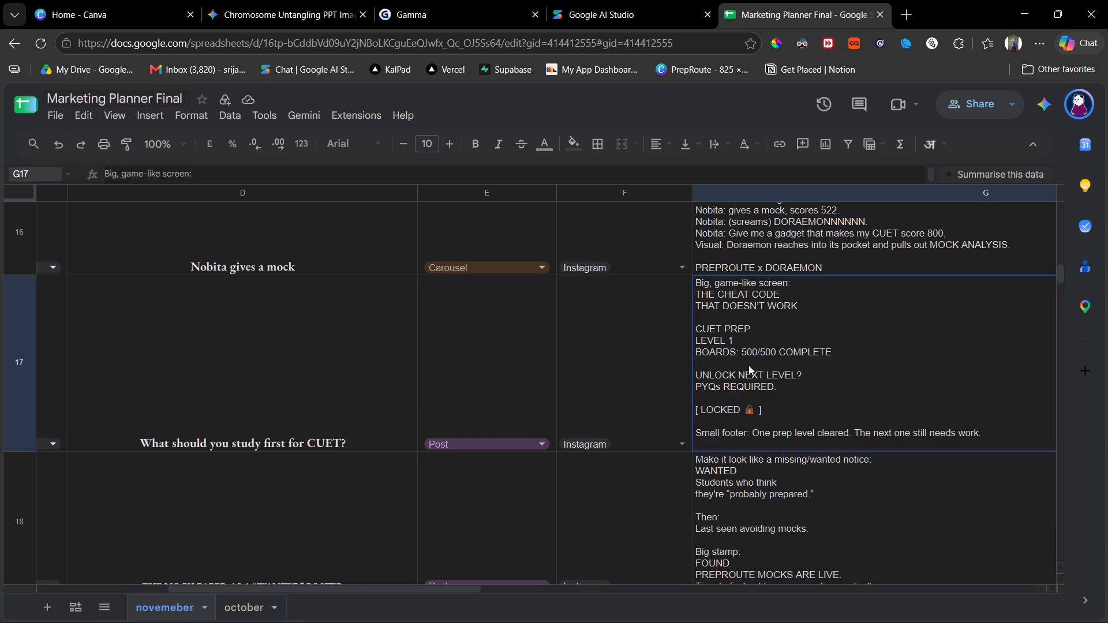
# Copy the full brief text of the THE MOCK PAPER AS A "WANTED" POSTER row, starting "Make it look like a missing/wanted notice".
pyautogui.scroll(-1, 748, 366)
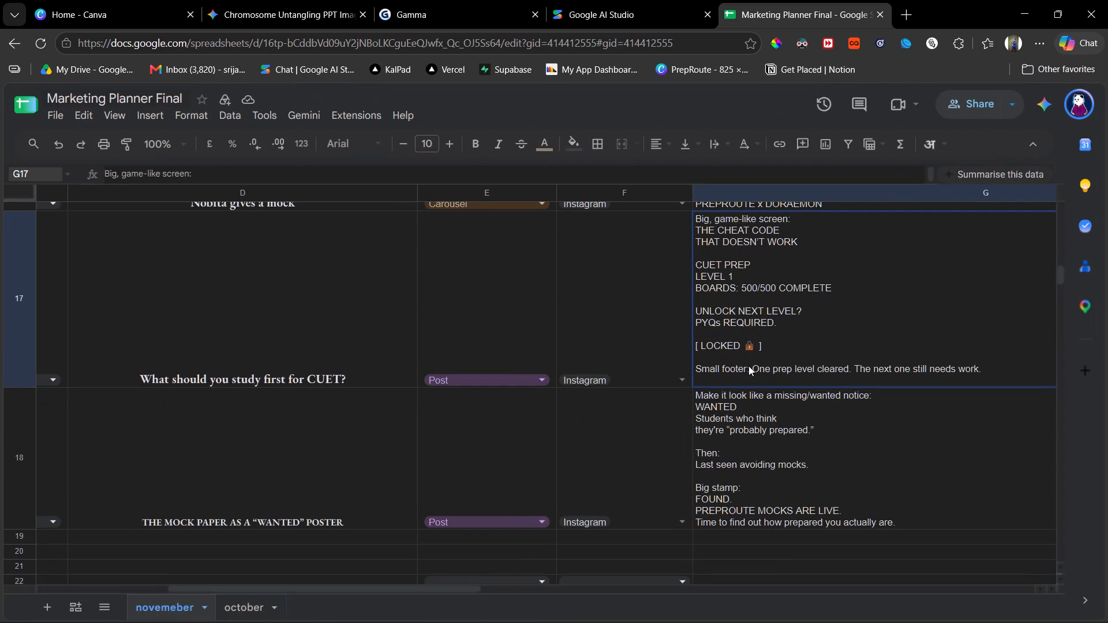
pyautogui.scroll(-1, 748, 366)
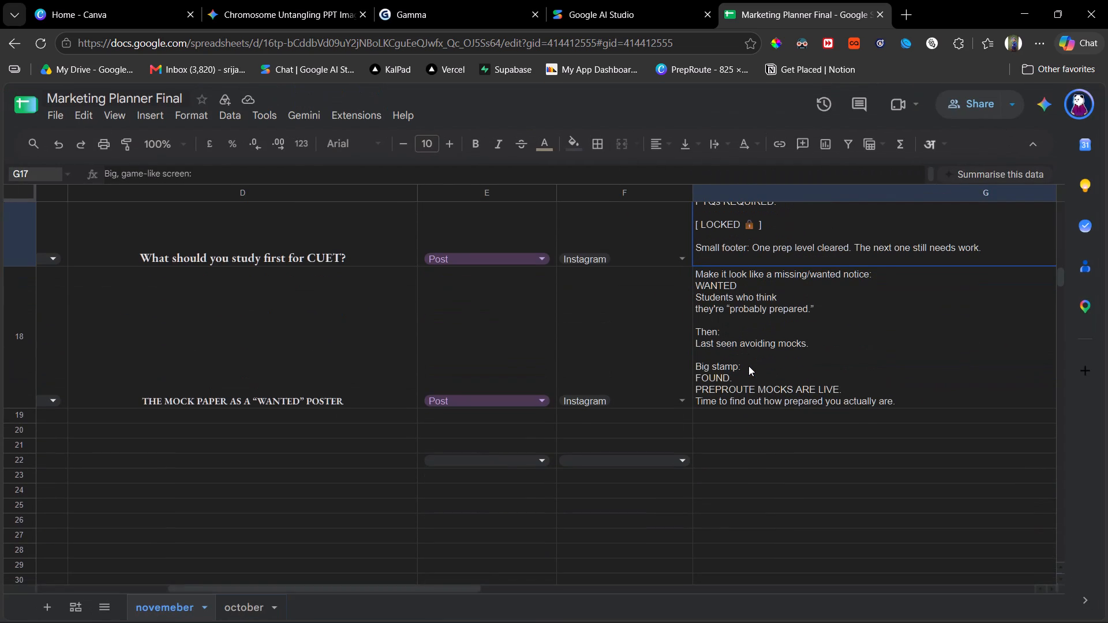
pyautogui.scroll(-1, 748, 366)
pyautogui.click(748, 366)
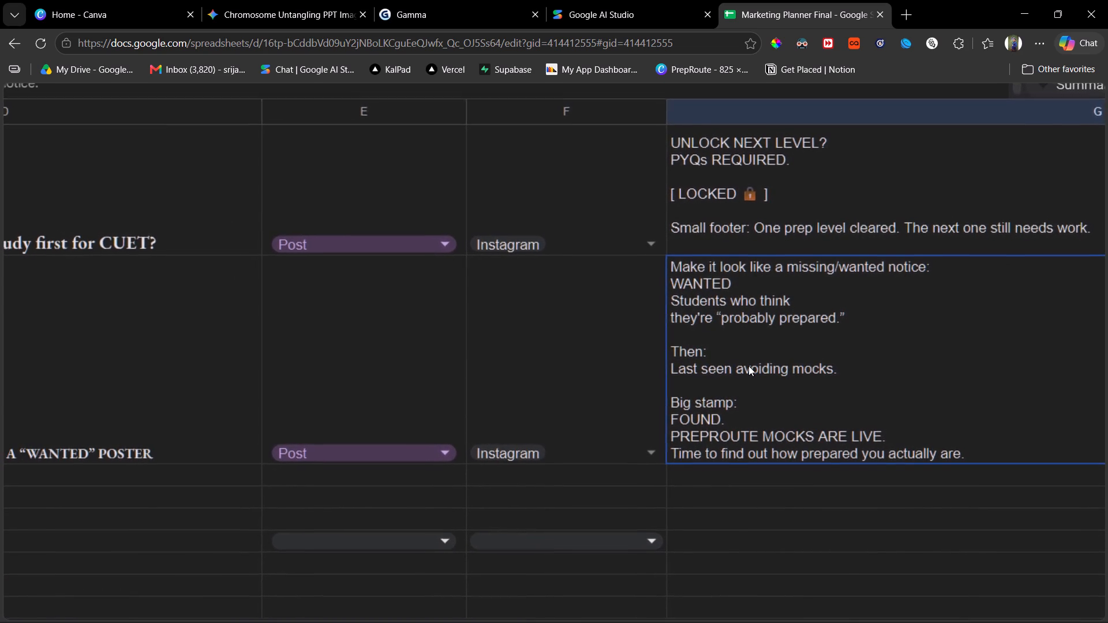
pyautogui.doubleClick(748, 366)
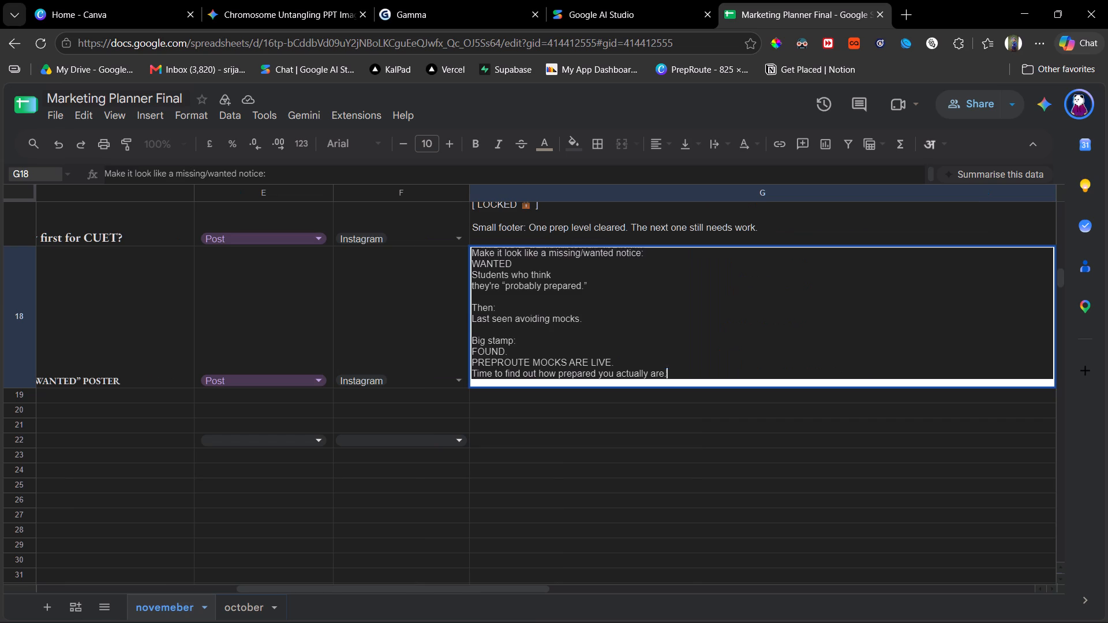
pyautogui.hotkey('ctrl', 'a')
pyautogui.hotkey('ctrl', 'c')
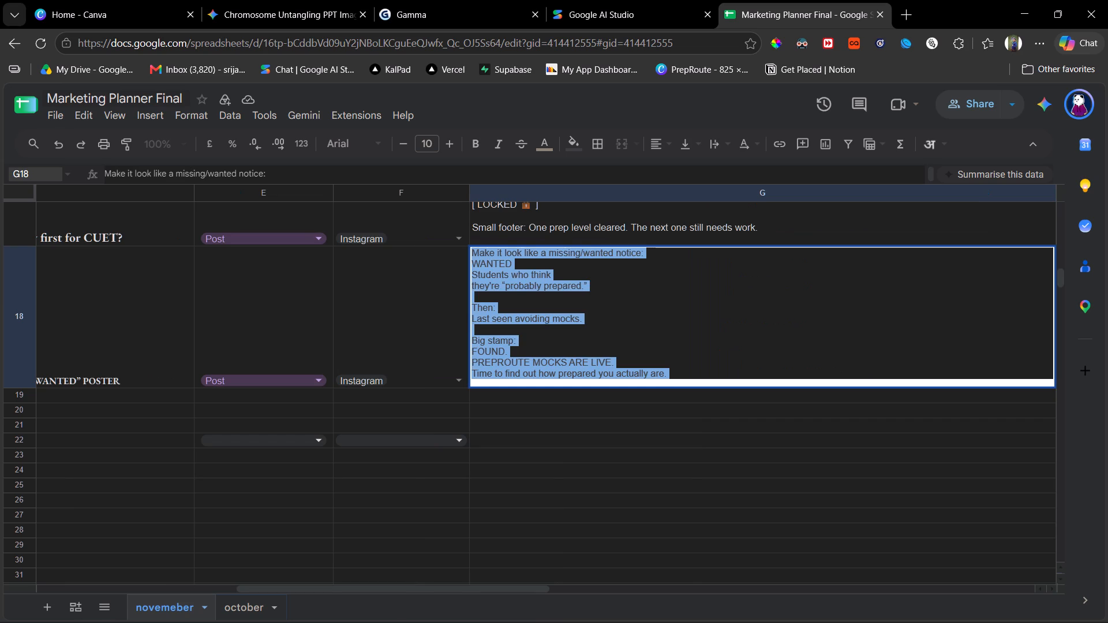
pyautogui.click(647, 426)
pyautogui.hscroll(5, 647, 426)
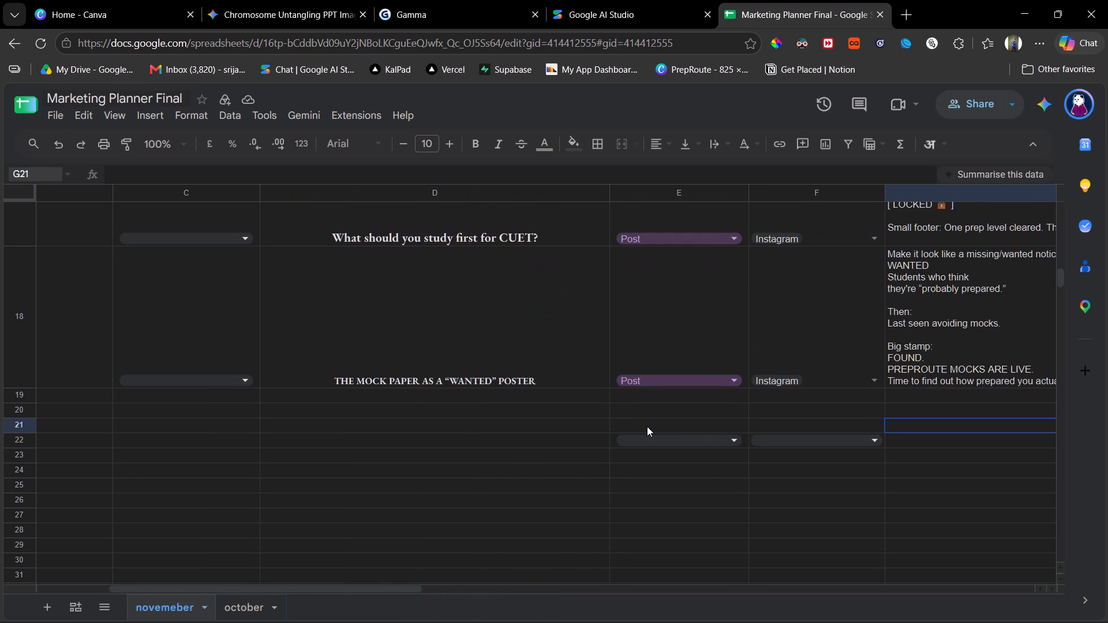
pyautogui.doubleClick(482, 342)
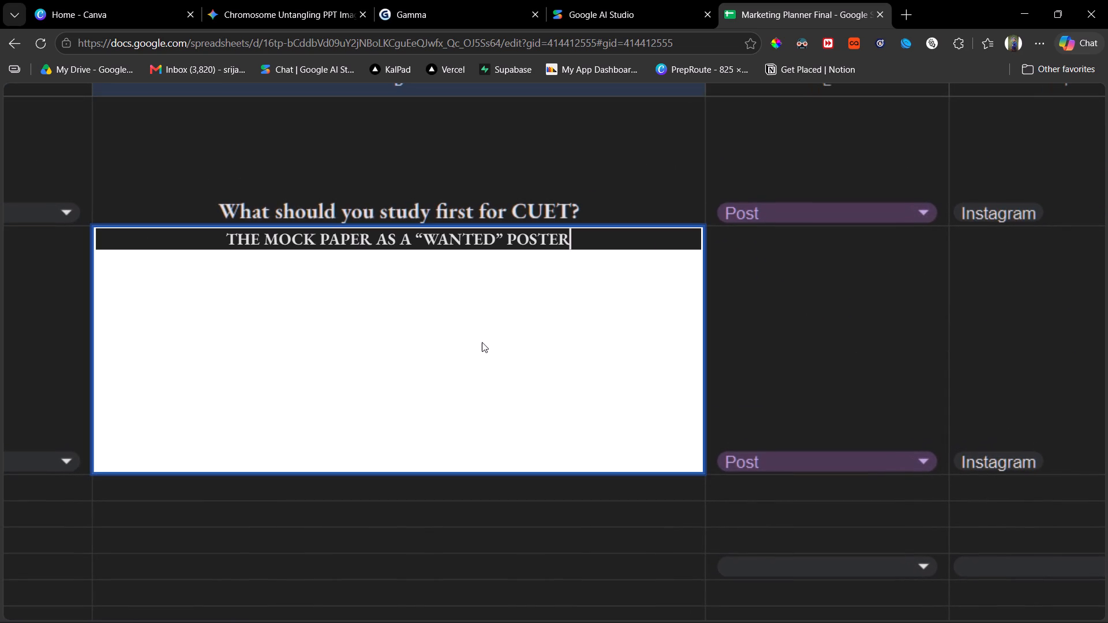
pyautogui.hotkey('ctrl', 'a')
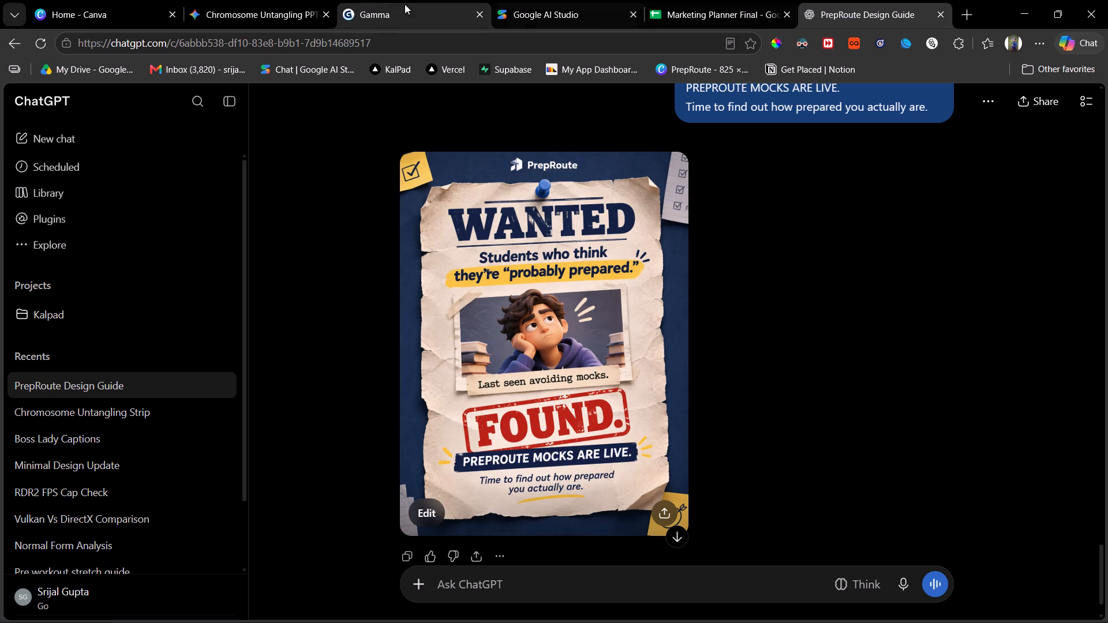
# Switch to Canva and open the Preproute November design from the recent designs.
pyautogui.click(63, 0)
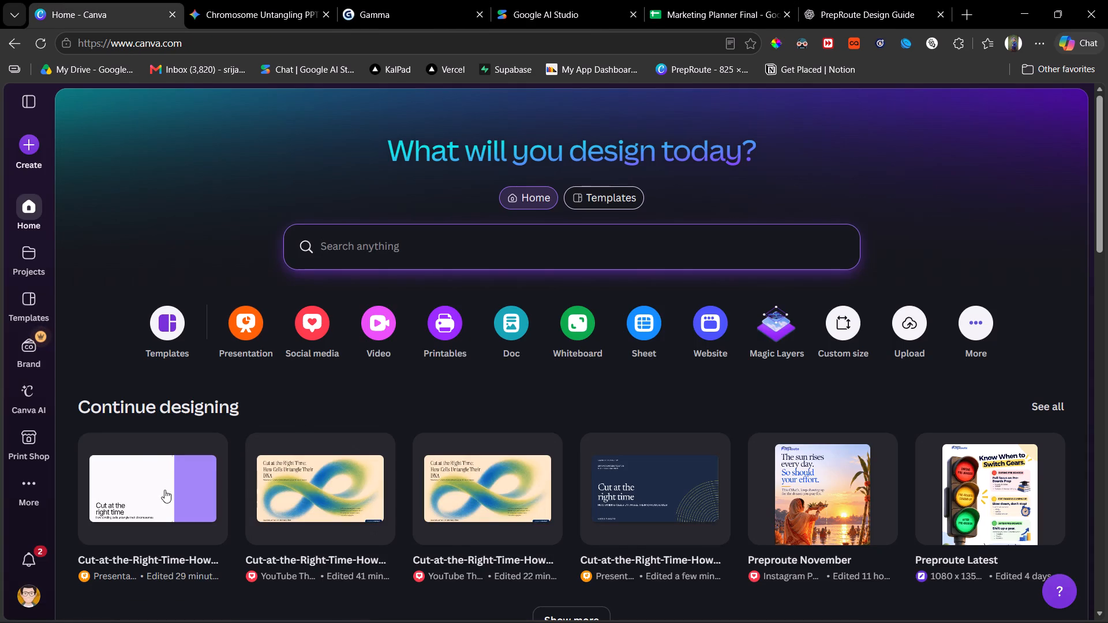
pyautogui.scroll(-2, 205, 531)
pyautogui.click(798, 287)
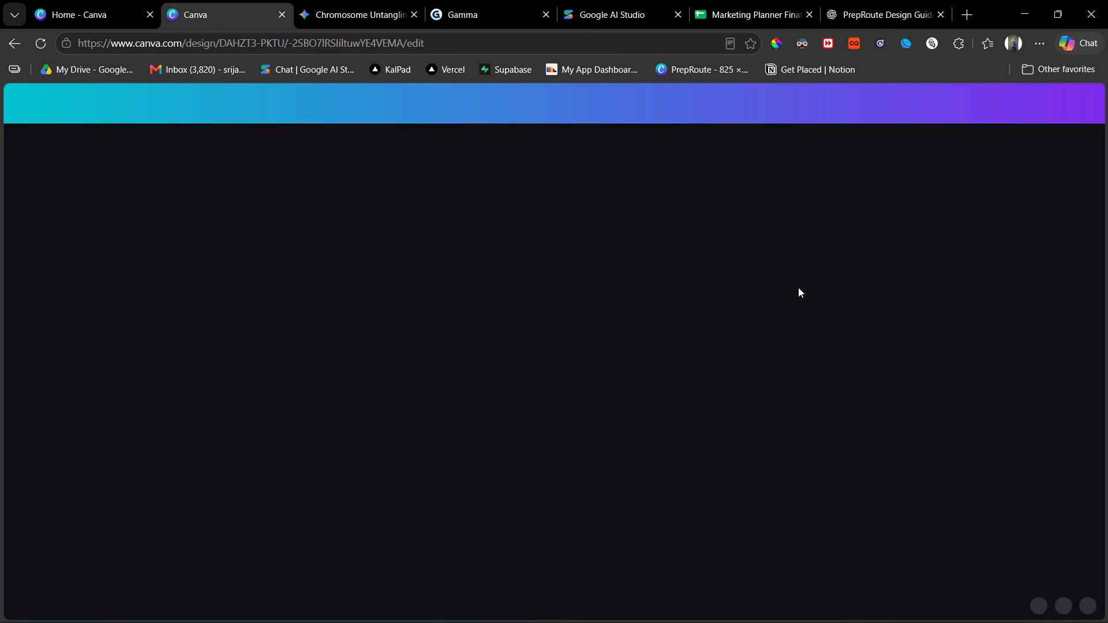
# Move the "Want a glimpse of your CUET score?" page up one place, ahead of the Chhath sunrise page.
pyautogui.scroll(7, 798, 287)
pyautogui.scroll(-3, 798, 287)
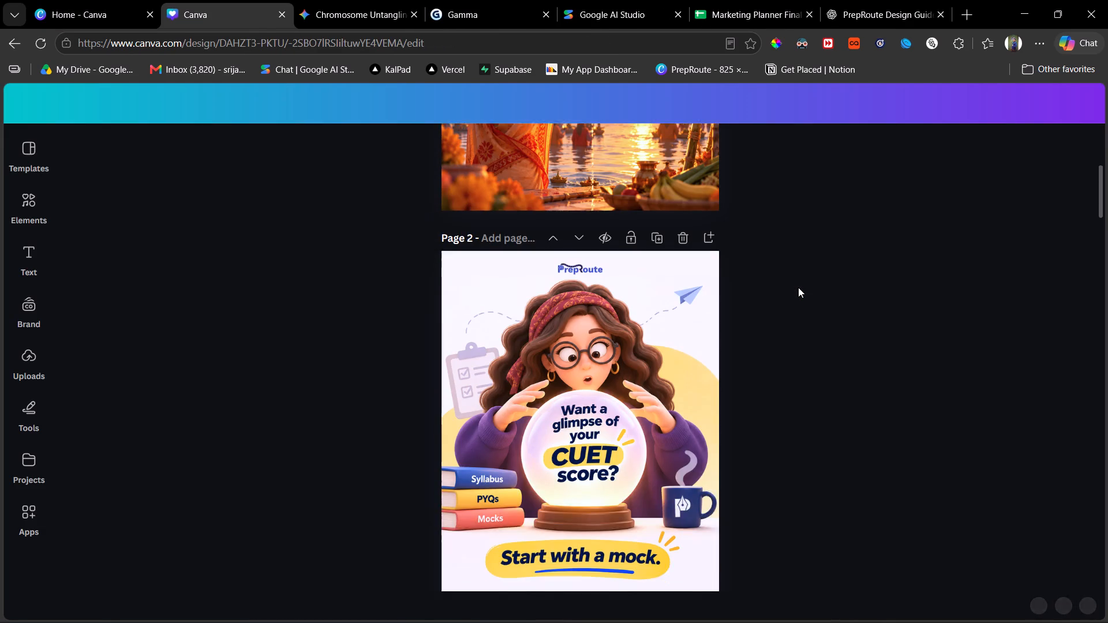
pyautogui.scroll(-2, 798, 287)
pyautogui.scroll(2, 798, 287)
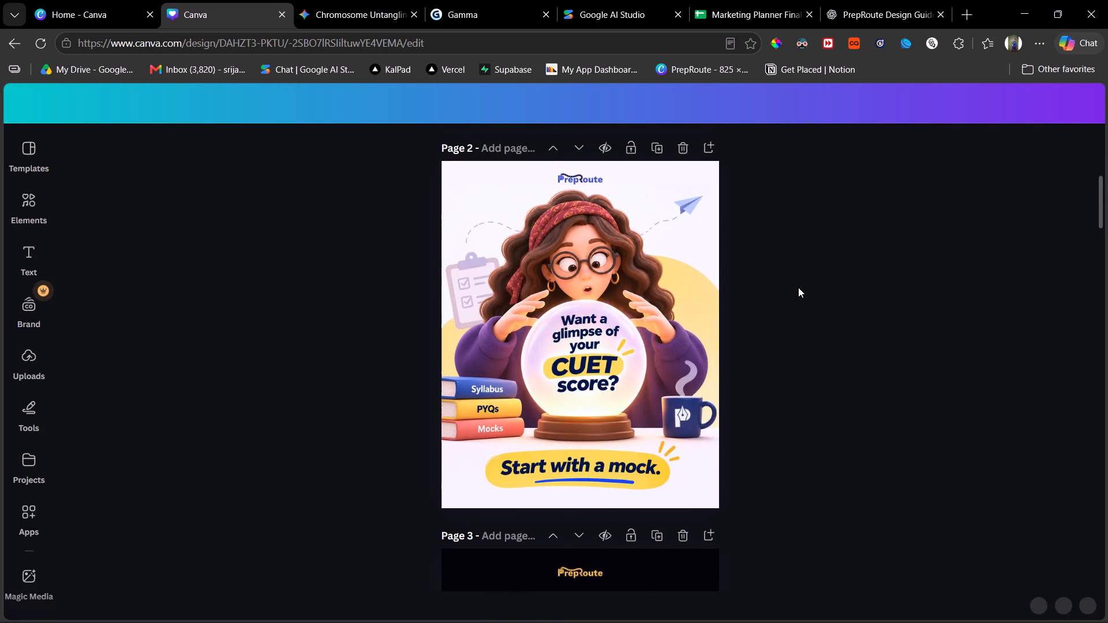
pyautogui.scroll(2, 798, 287)
pyautogui.click(553, 250)
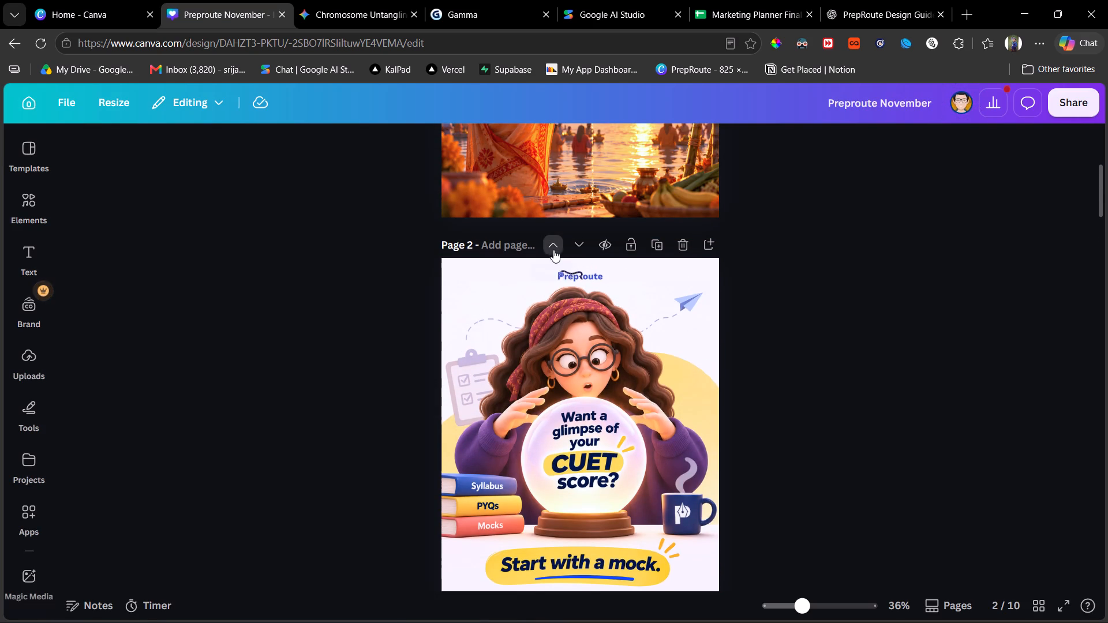
# Move the Happy Guru Purab page up one place, ahead of the Chhath sunrise page.
pyautogui.scroll(-6, 553, 250)
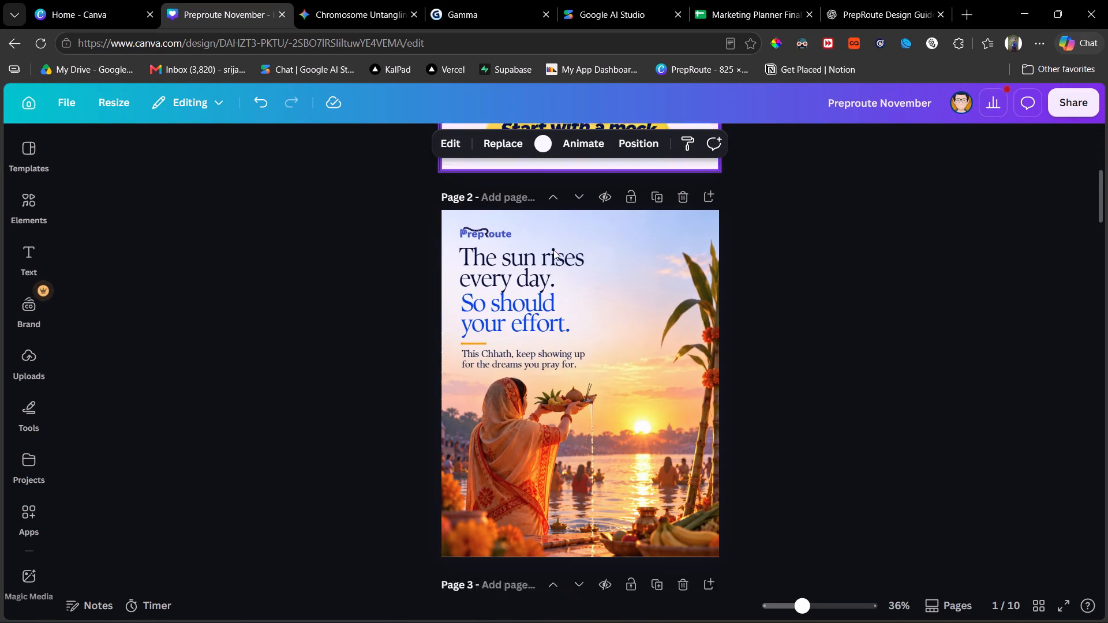
pyautogui.scroll(-1, 553, 250)
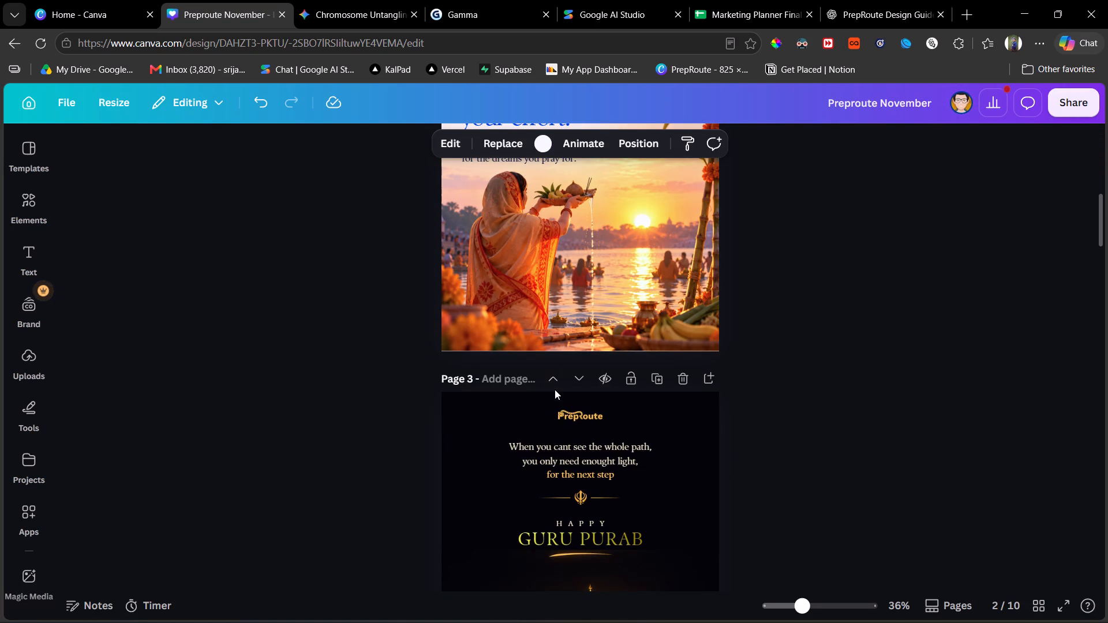
pyautogui.click(555, 389)
pyautogui.click(555, 378)
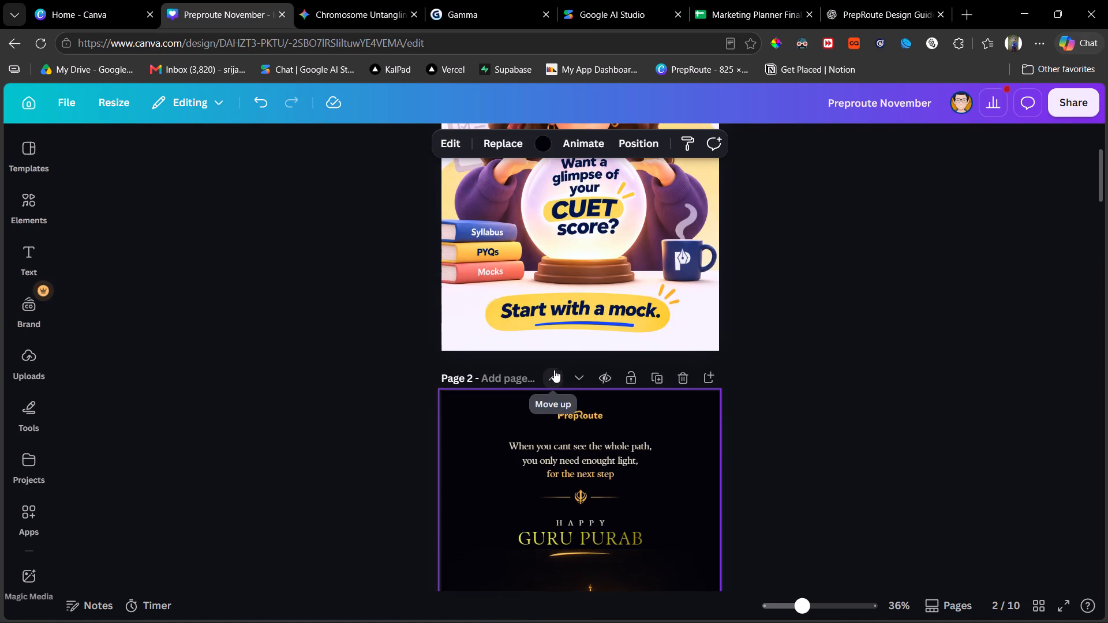
# Switch to the Preproute November design in Canva and move the Happy Guru Purab page up one place.
pyautogui.click(551, 373)
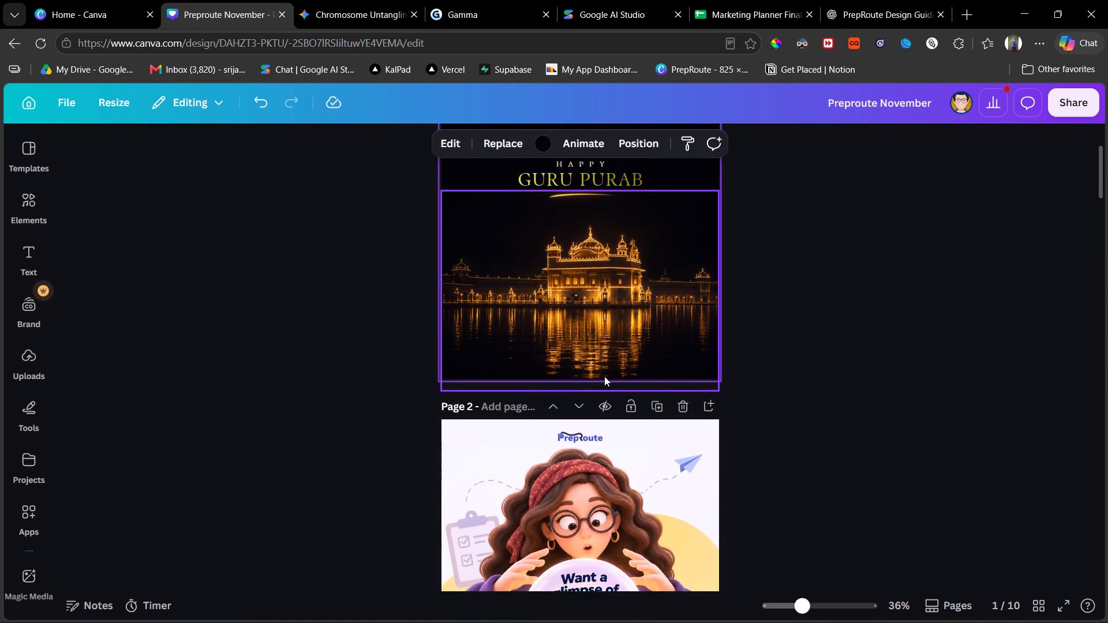
# Add a new page directly after the Happy Guru Purab page.
pyautogui.scroll(-3, 622, 368)
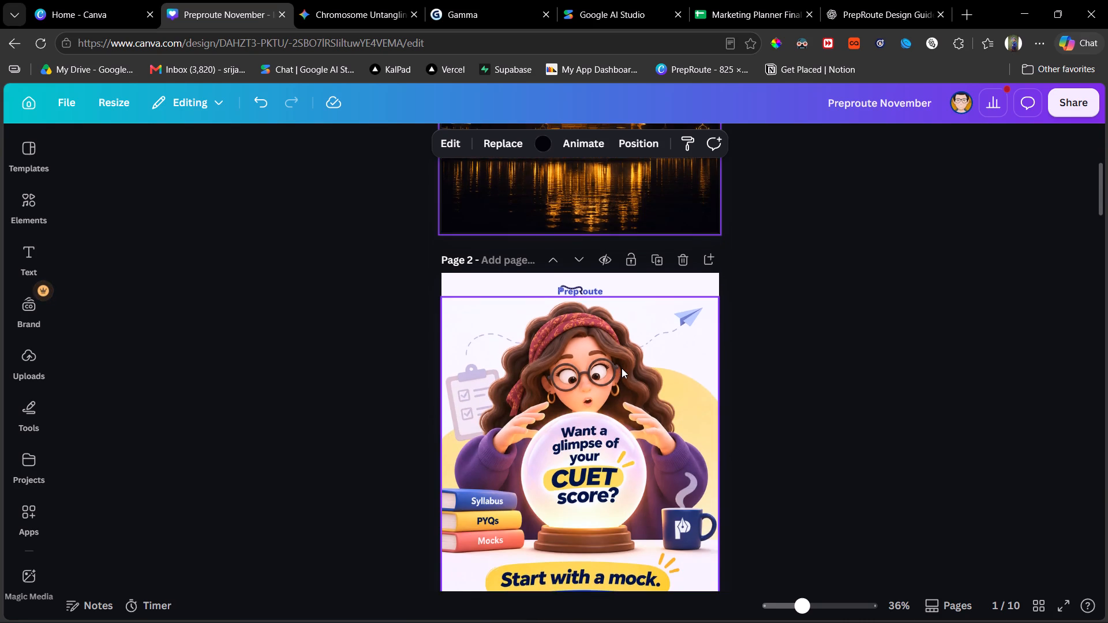
pyautogui.scroll(-5, 622, 368)
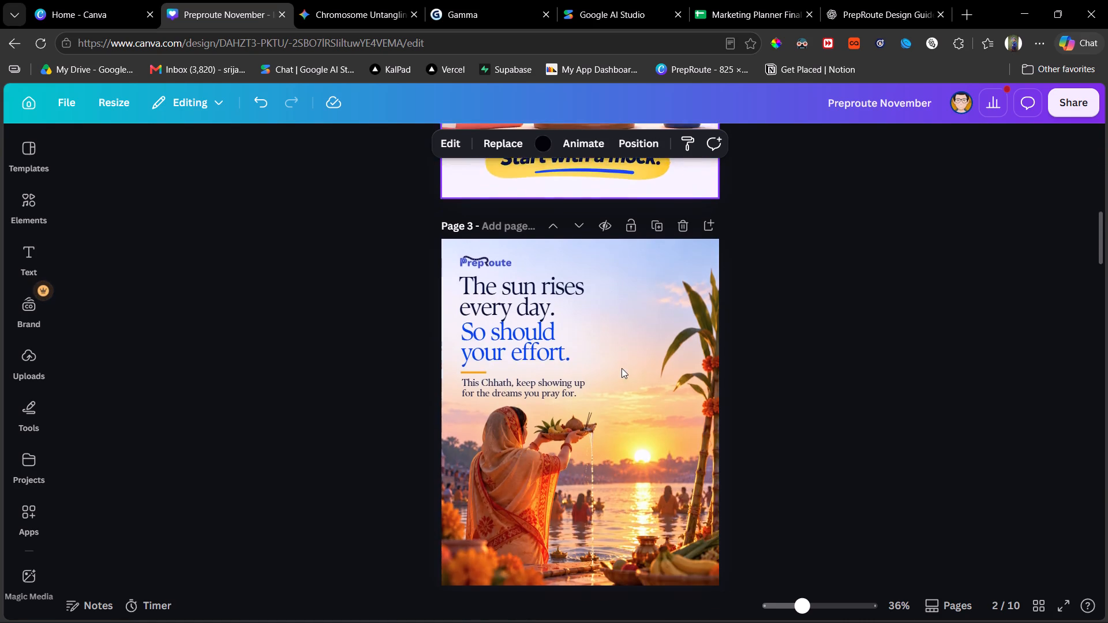
pyautogui.scroll(6, 622, 368)
pyautogui.click(608, 197)
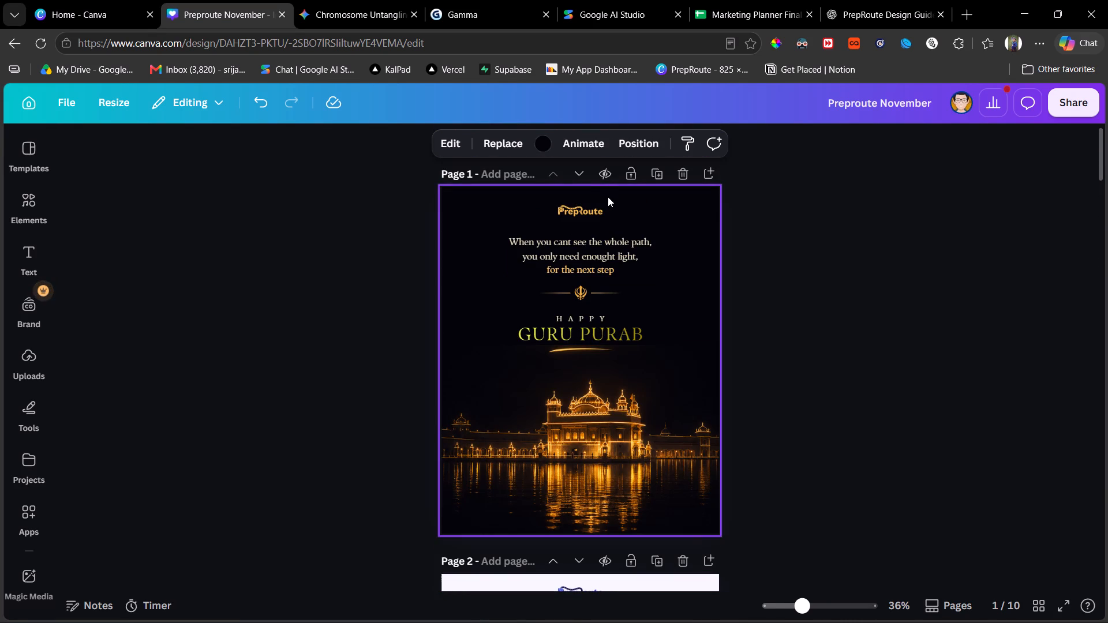
pyautogui.click(708, 172)
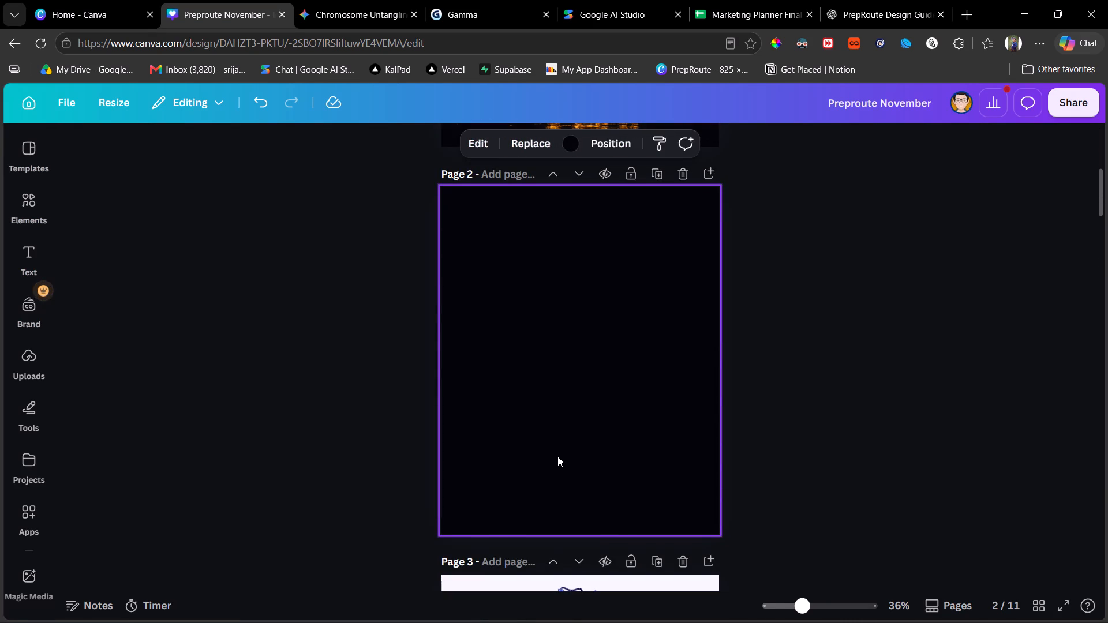
# Change the new blank page's background from black to solid white using the default solid colors.
pyautogui.click(557, 456)
pyautogui.press('Delete')
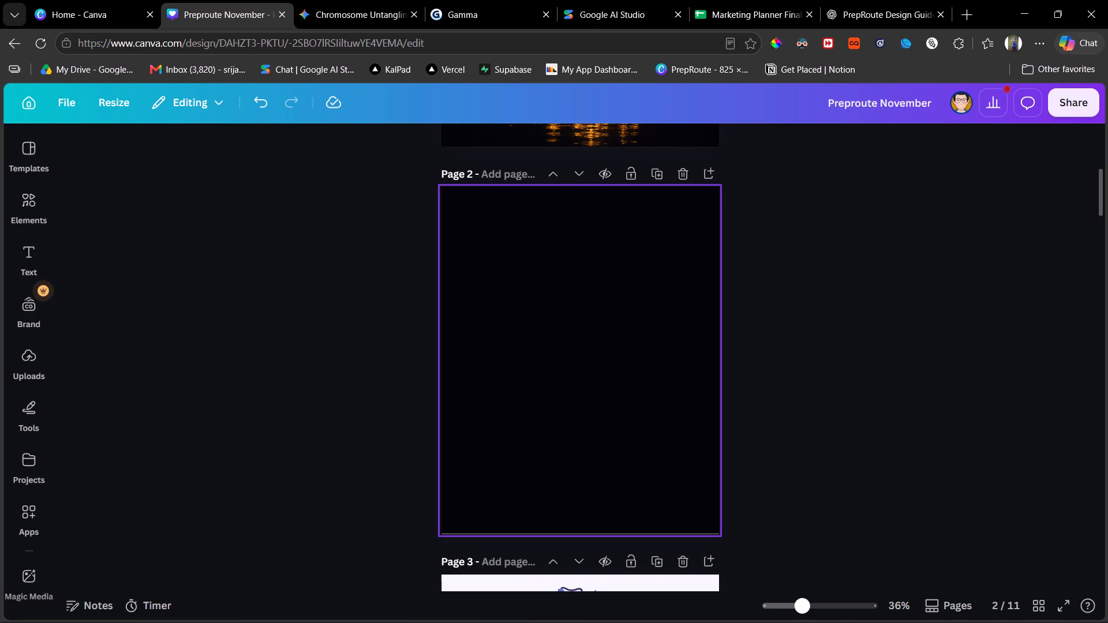
pyautogui.click(616, 348)
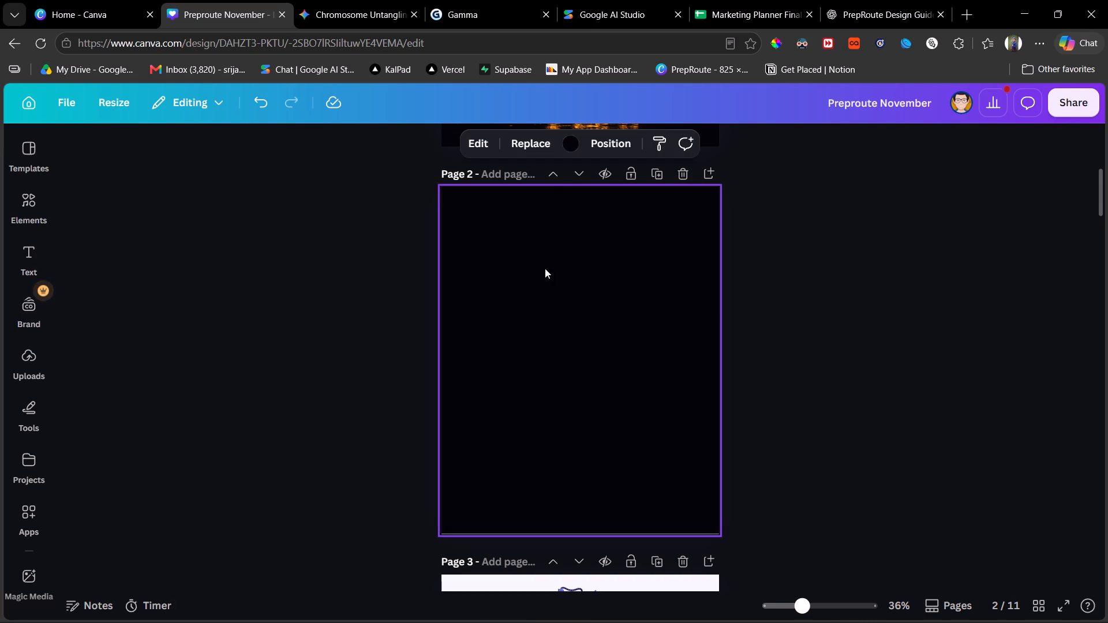
pyautogui.click(570, 142)
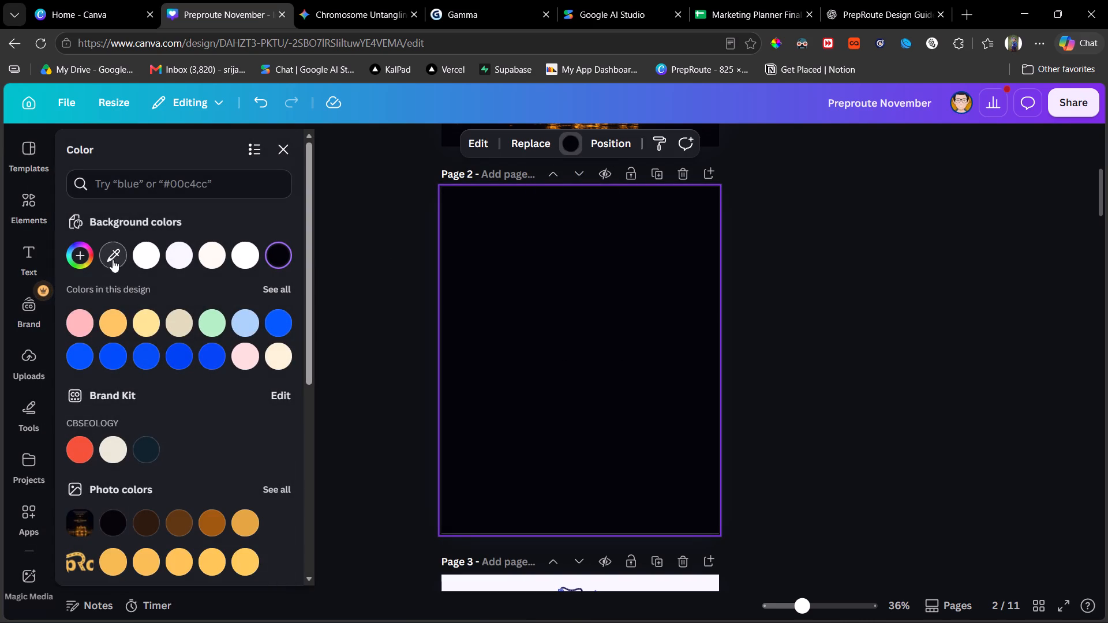
pyautogui.click(151, 235)
pyautogui.scroll(-4, 204, 497)
pyautogui.scroll(-4, 137, 490)
pyautogui.scroll(-1, 211, 446)
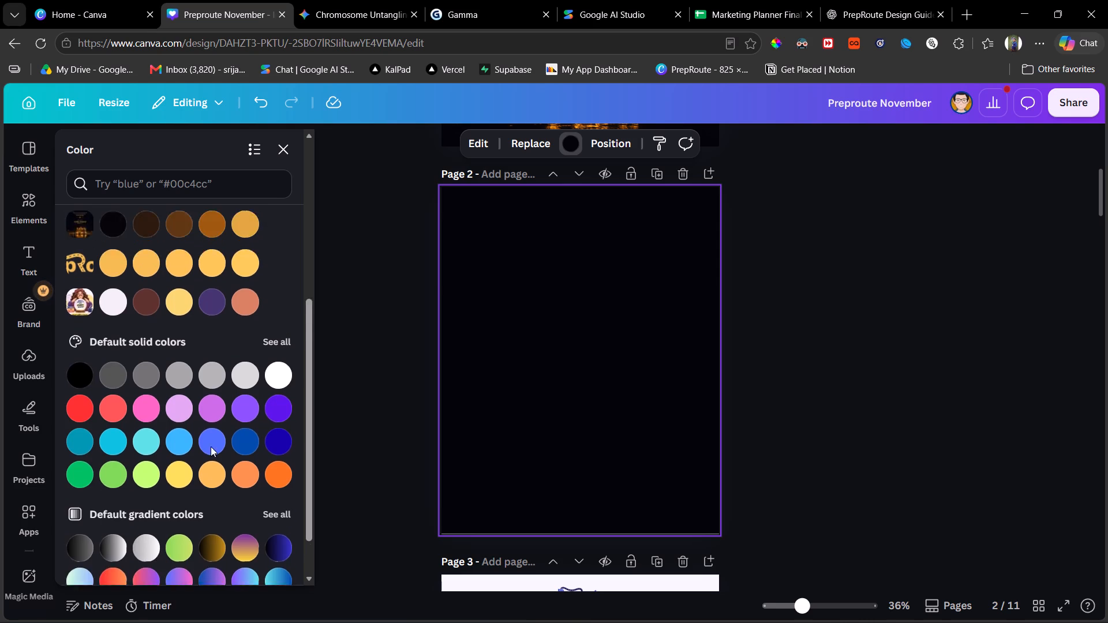
pyautogui.scroll(-2, 211, 446)
pyautogui.click(280, 319)
pyautogui.click(427, 391)
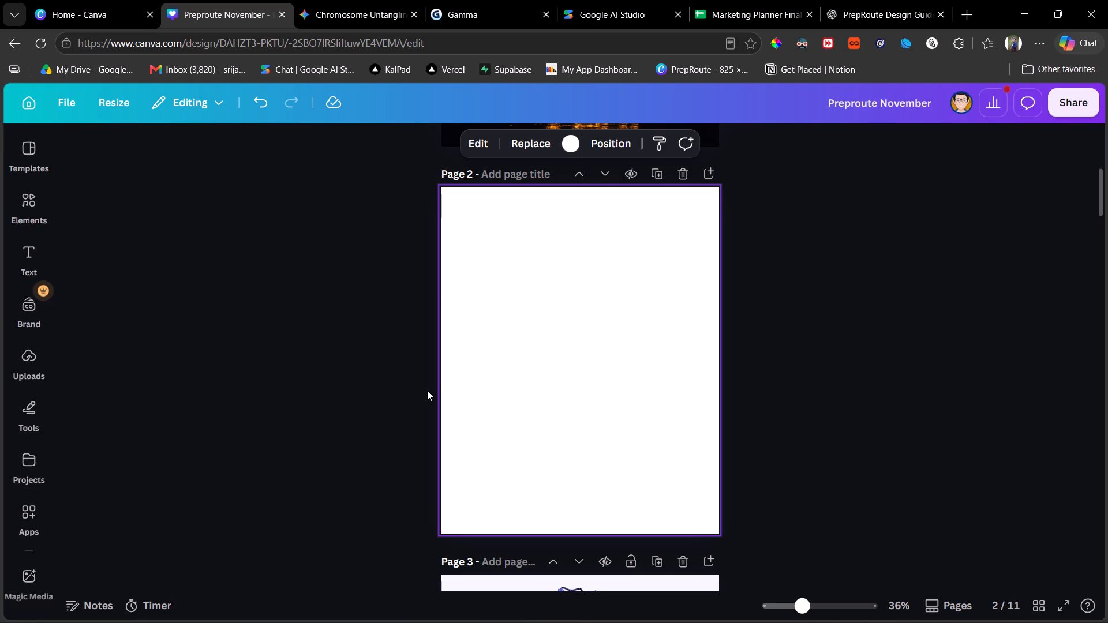
# Paste the copied WANTED poster image onto the blank white page 2.
pyautogui.click(473, 419)
pyautogui.moveTo(473, 419); pyautogui.dragTo(586, 43)
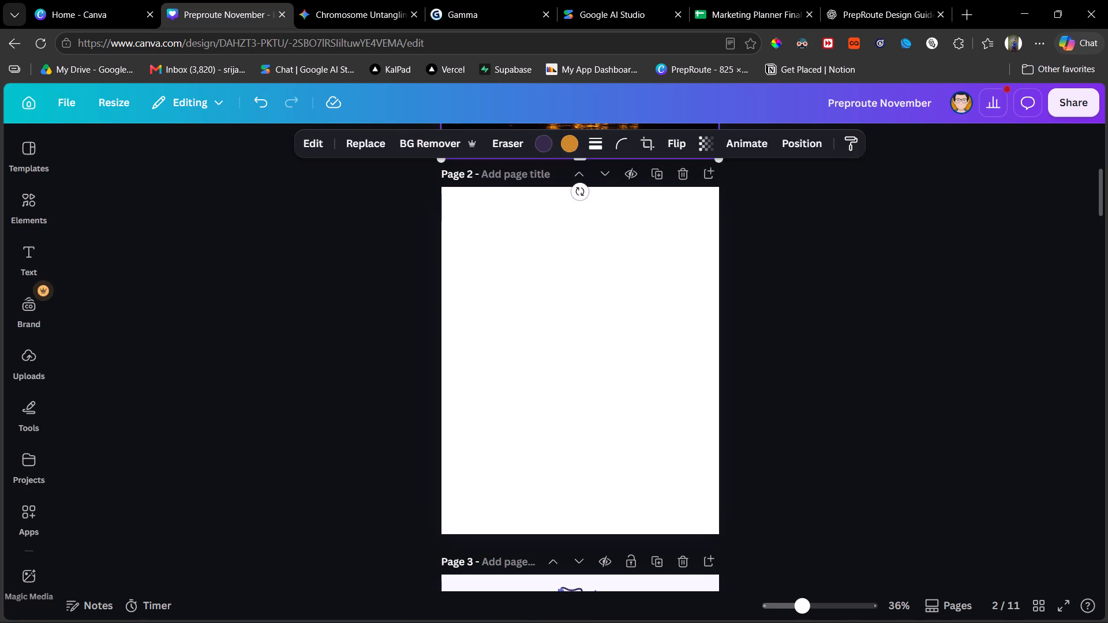
pyautogui.hotkey('ctrl', 'v')
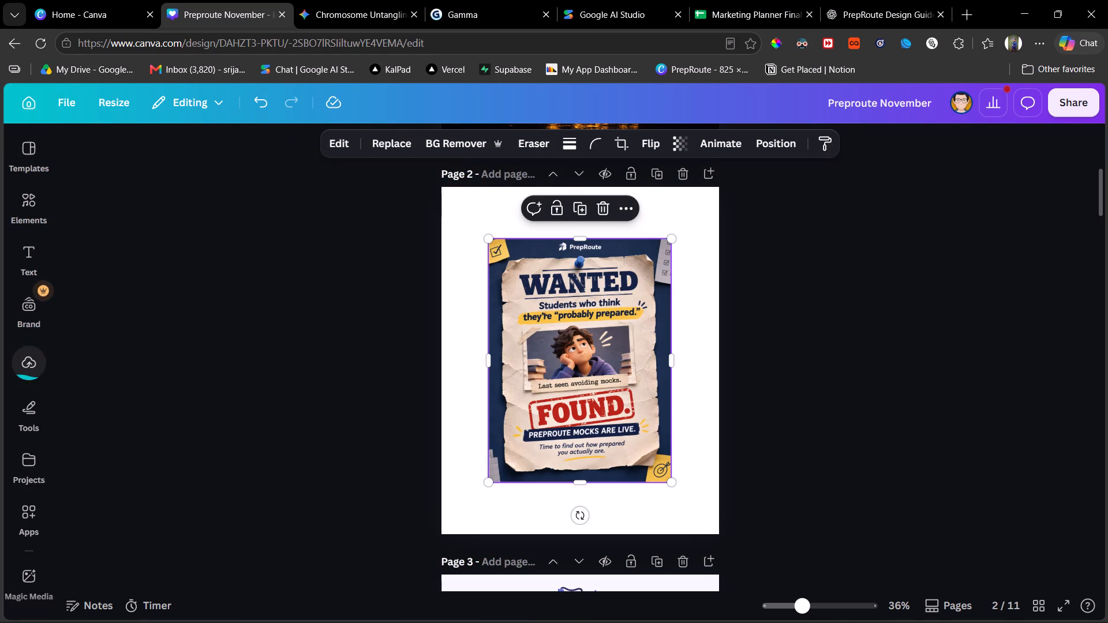
# Align the WANTED poster with page 2's top-left corner and enlarge it to the full page width, 1,080 by 1,440.
pyautogui.moveTo(596, 356); pyautogui.dragTo(577, 332)
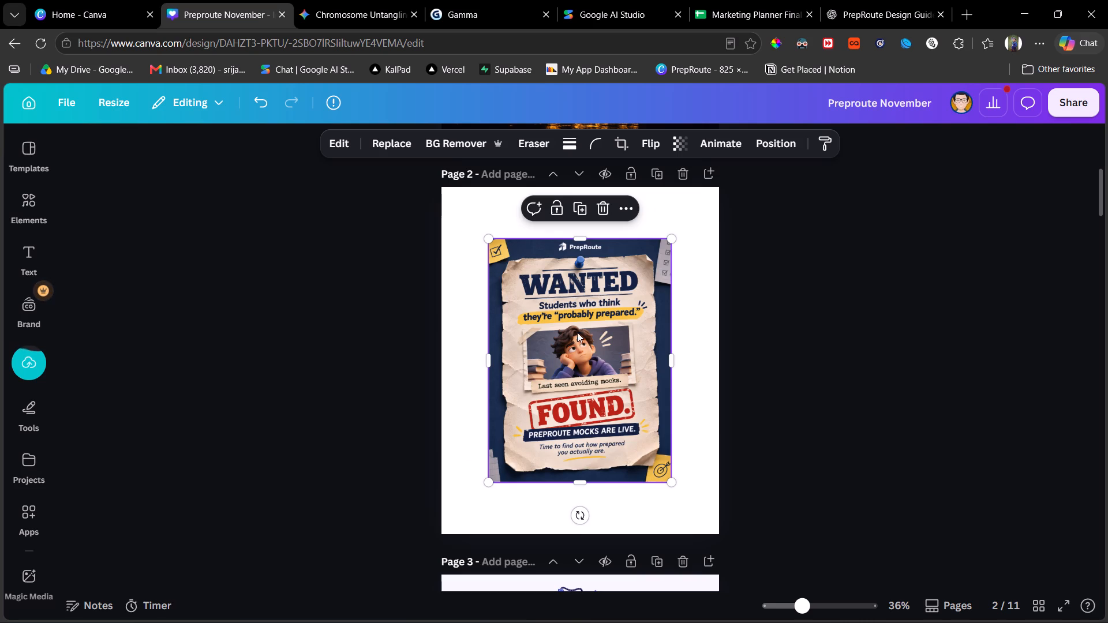
pyautogui.moveTo(577, 332); pyautogui.dragTo(549, 307)
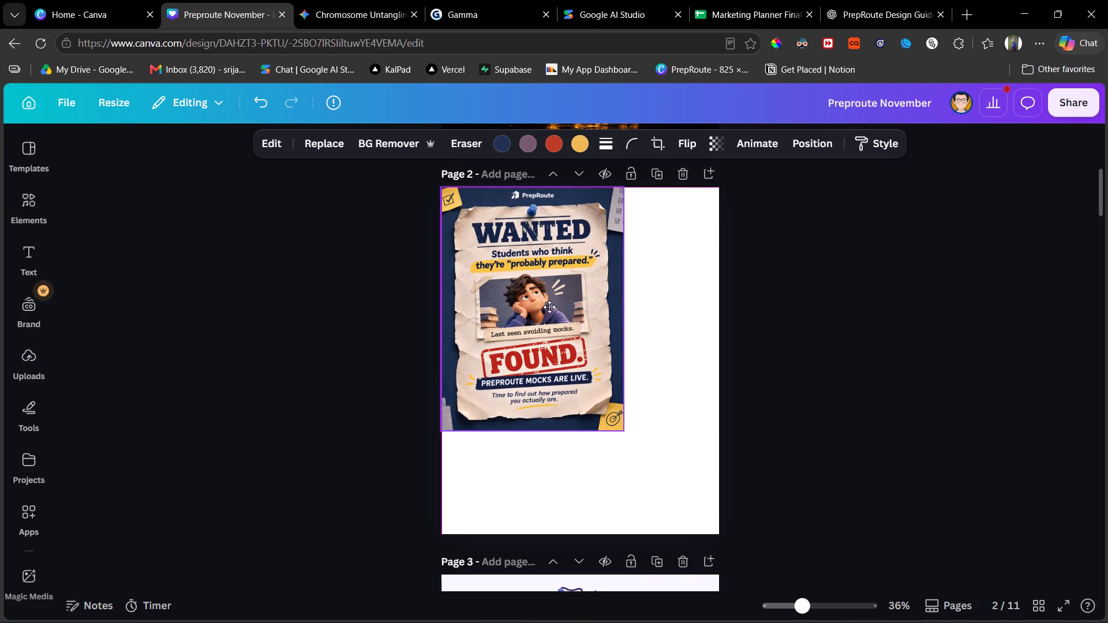
pyautogui.moveTo(549, 307); pyautogui.dragTo(551, 306)
pyautogui.moveTo(627, 434); pyautogui.dragTo(677, 499)
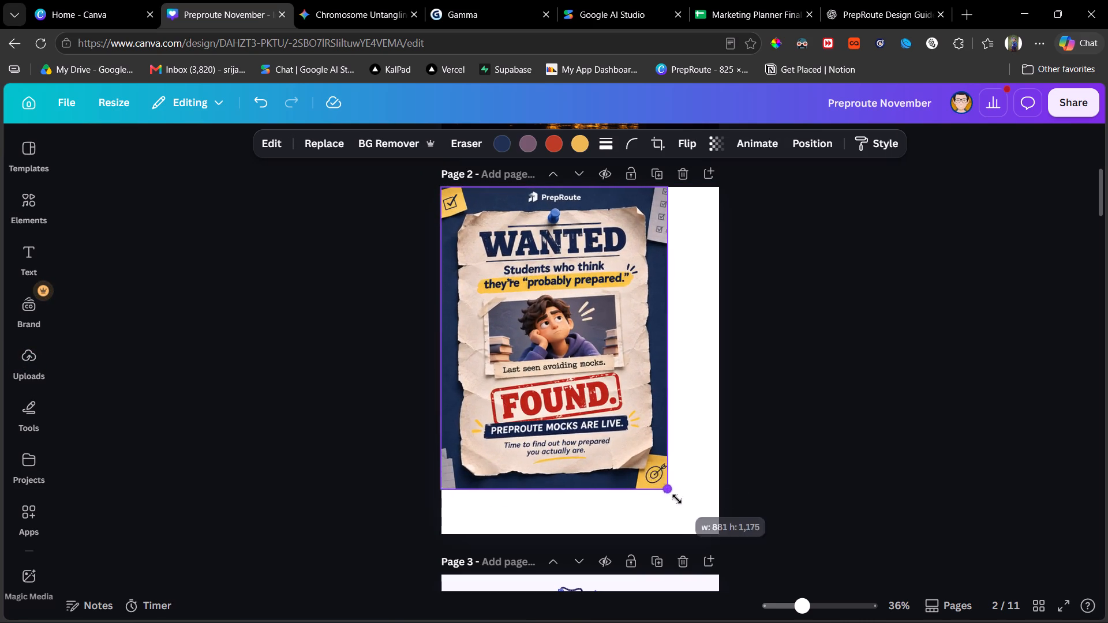
pyautogui.moveTo(677, 499); pyautogui.dragTo(730, 551)
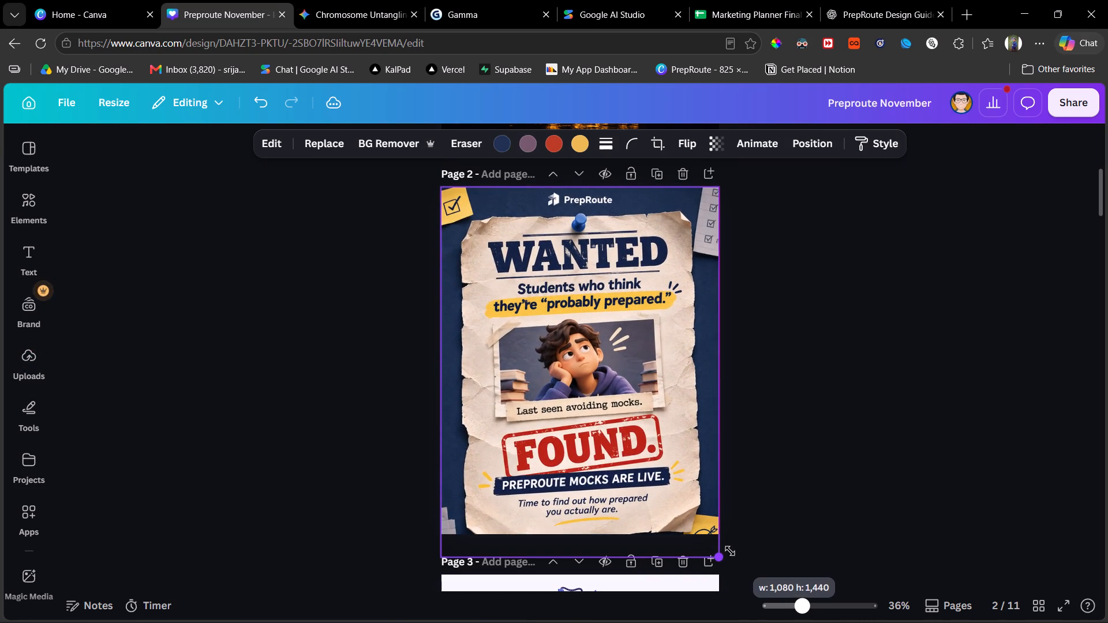
pyautogui.moveTo(730, 551); pyautogui.dragTo(733, 553)
pyautogui.click(635, 462)
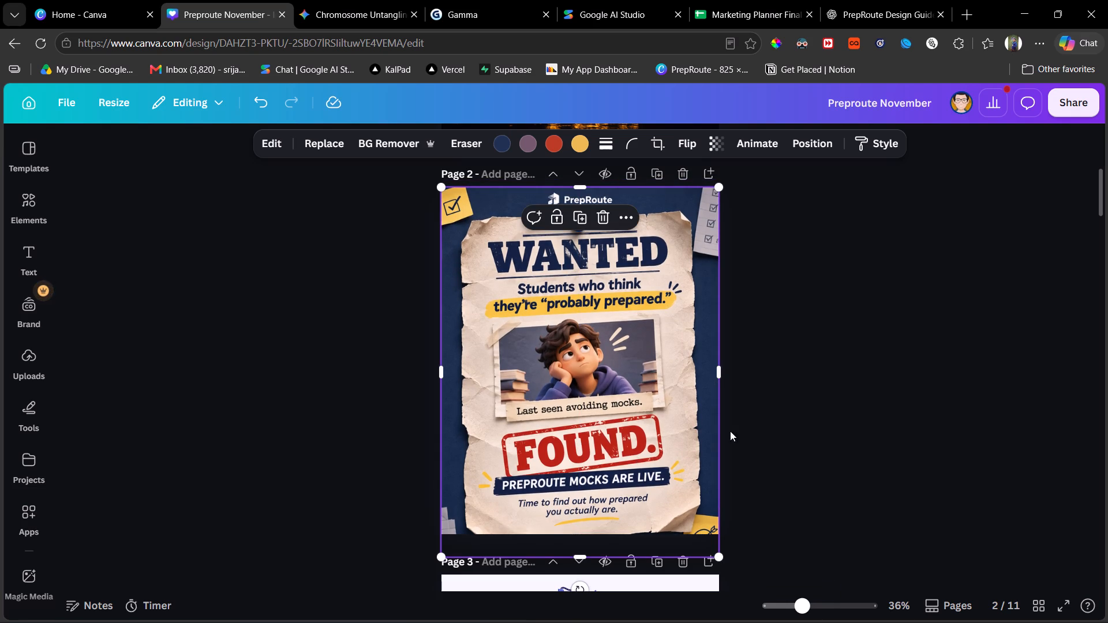
# Erase the PrepRoute logo at the top of the page 2 WANTED poster with Magic Eraser at brush size 17.
pyautogui.click(773, 469)
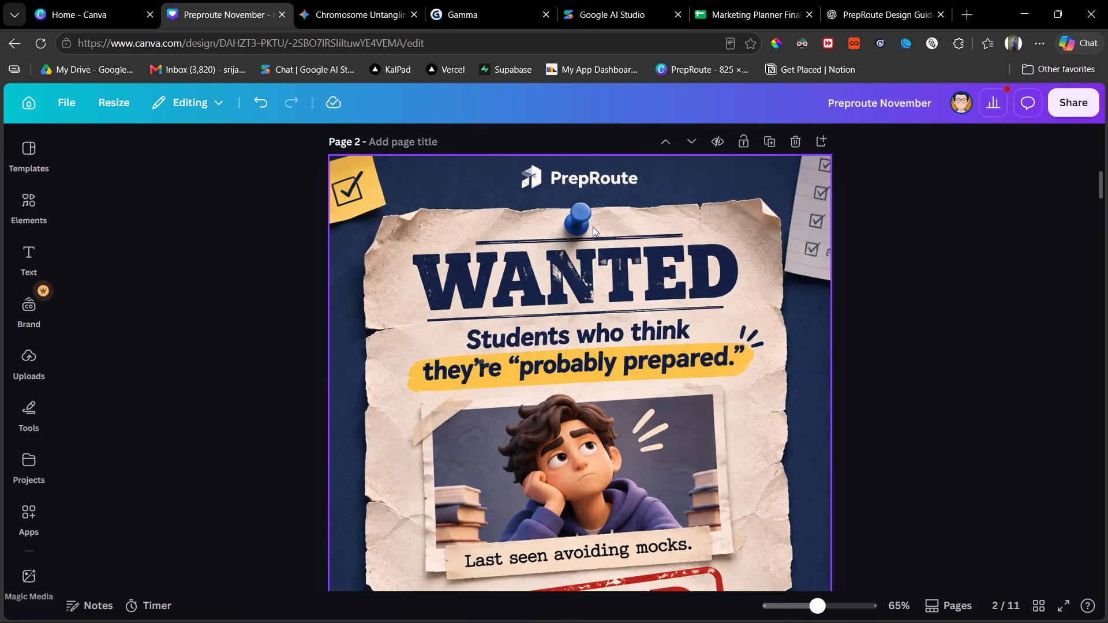
pyautogui.scroll(-4, 593, 227)
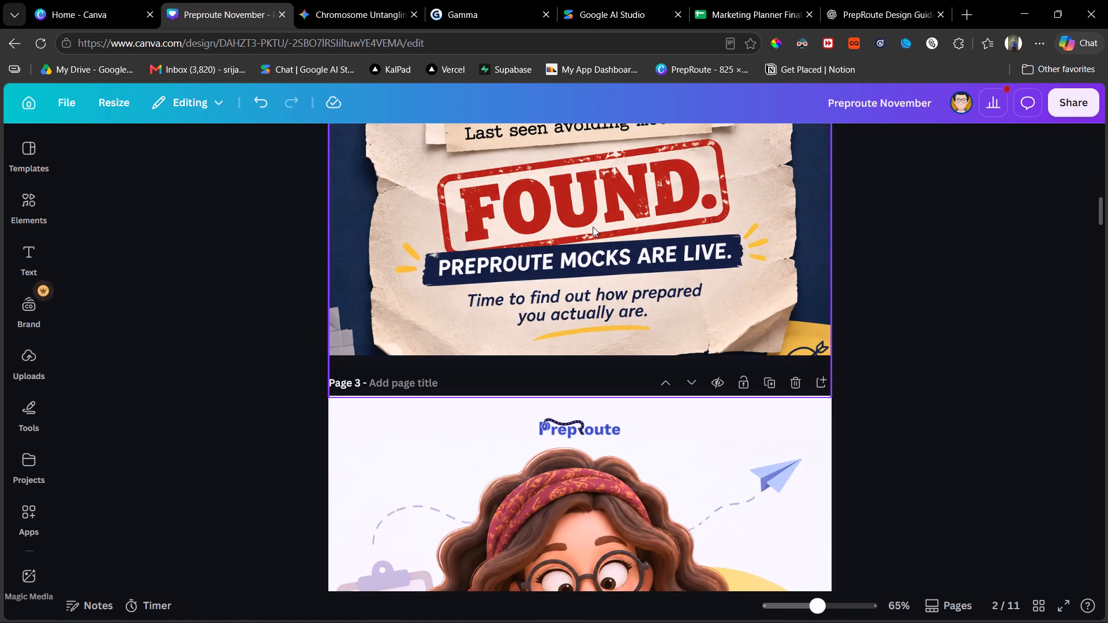
pyautogui.scroll(-1, 593, 227)
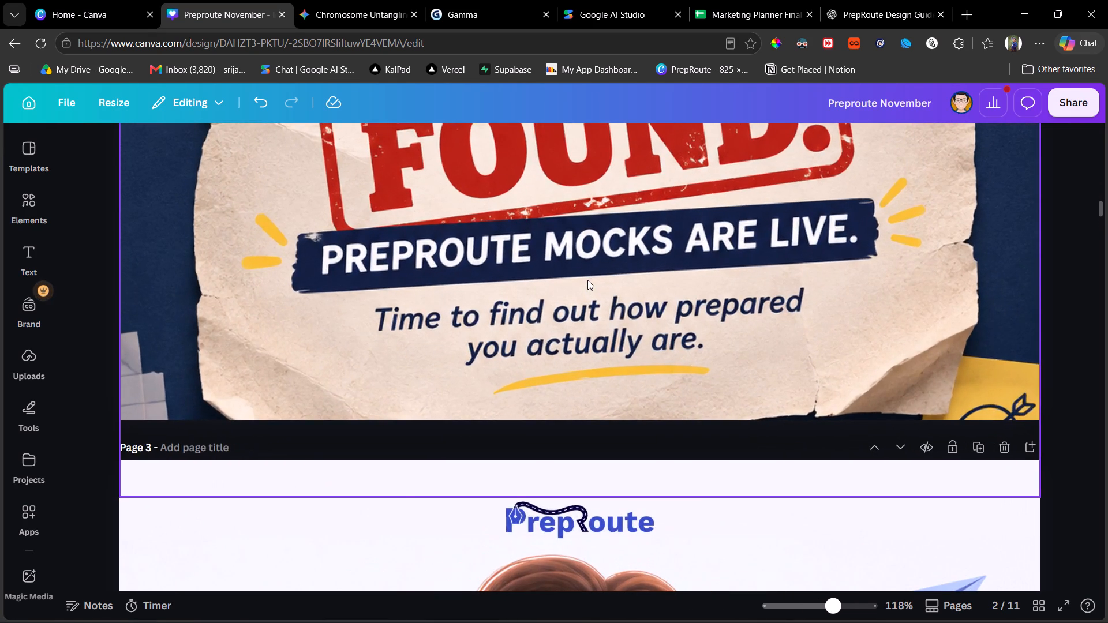
pyautogui.scroll(7, 587, 280)
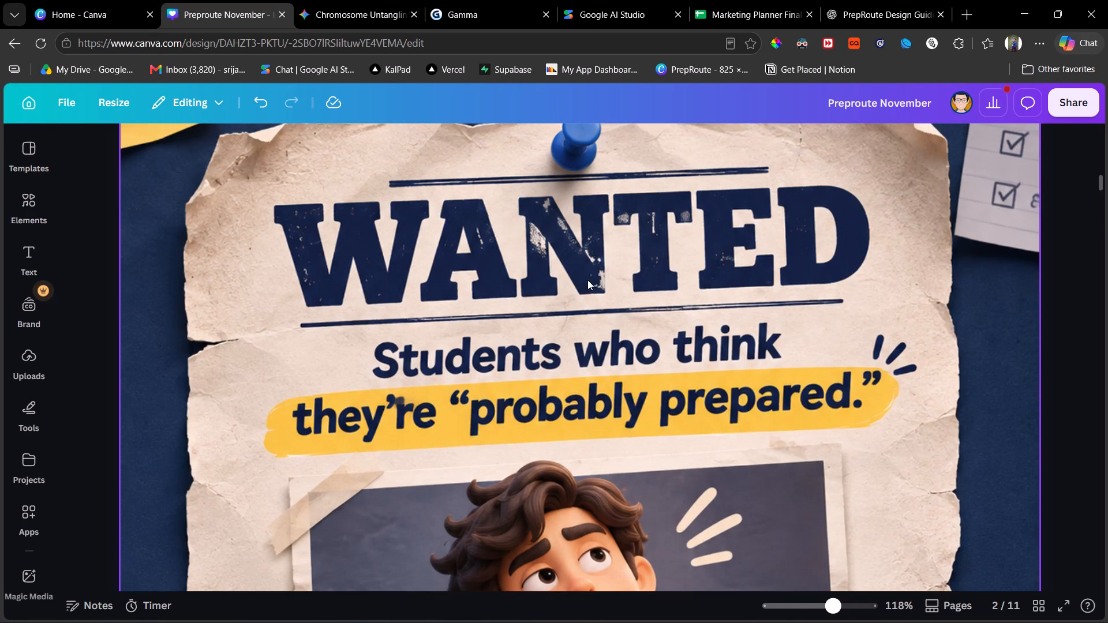
pyautogui.click(587, 280)
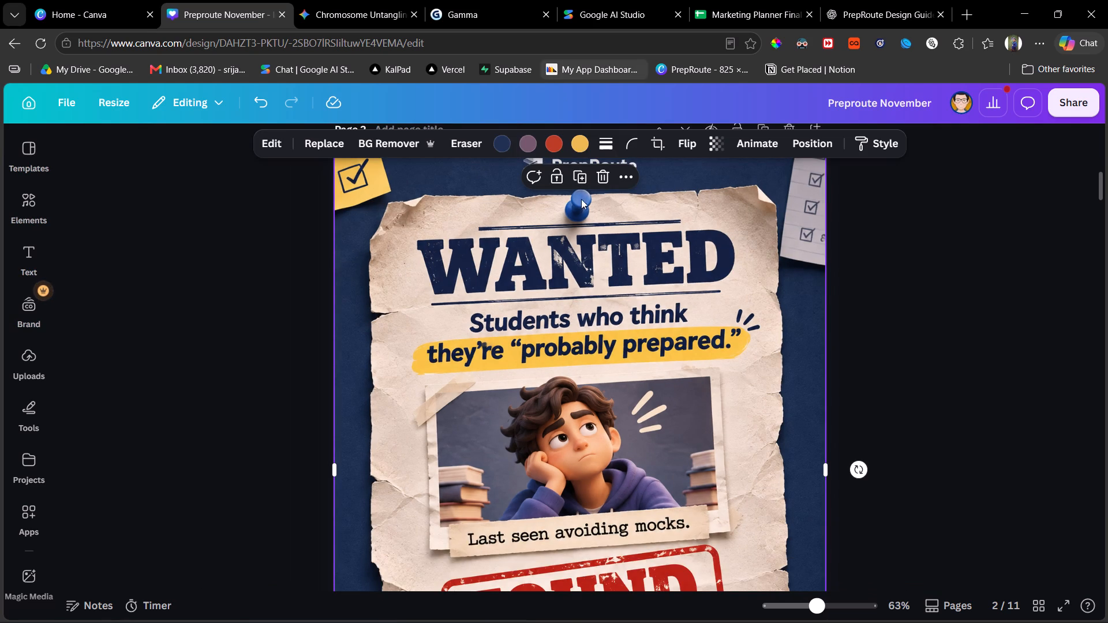
pyautogui.click(456, 145)
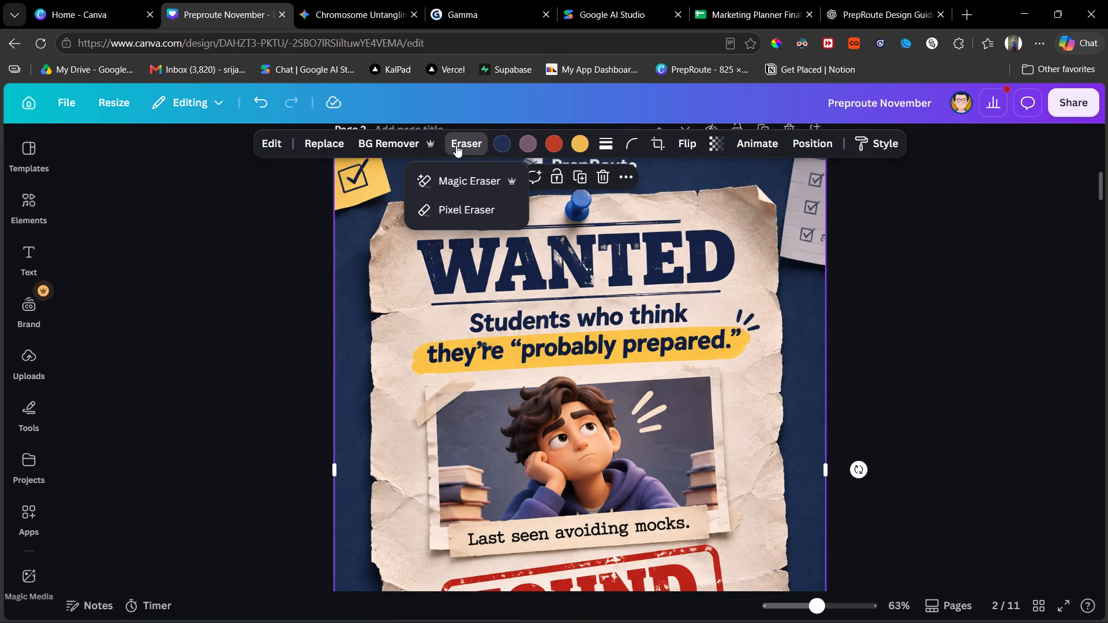
pyautogui.click(473, 182)
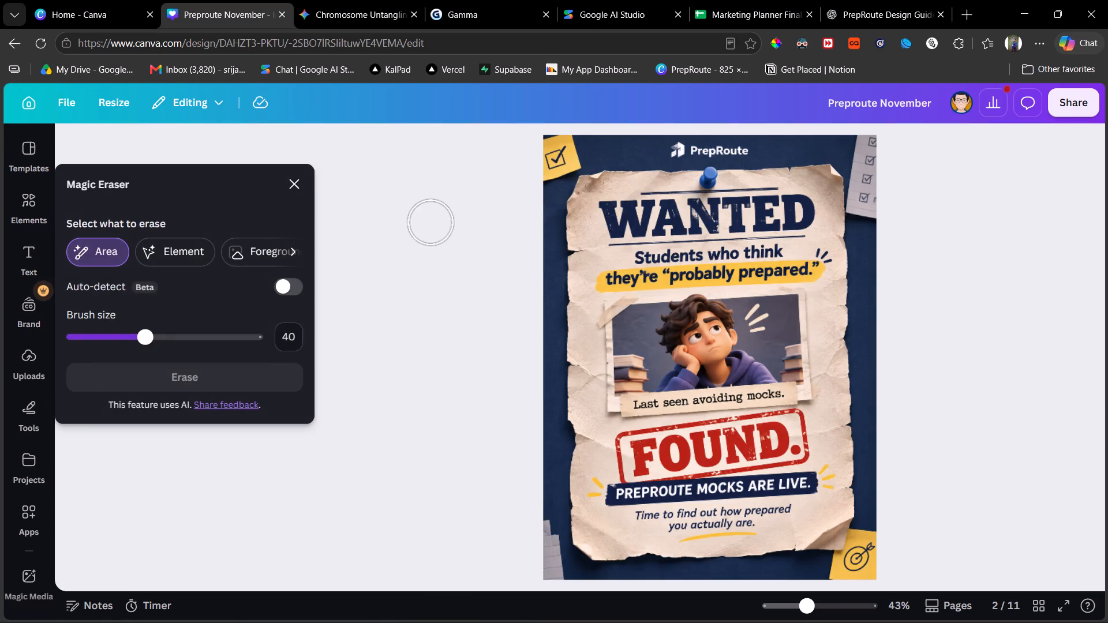
pyautogui.click(103, 339)
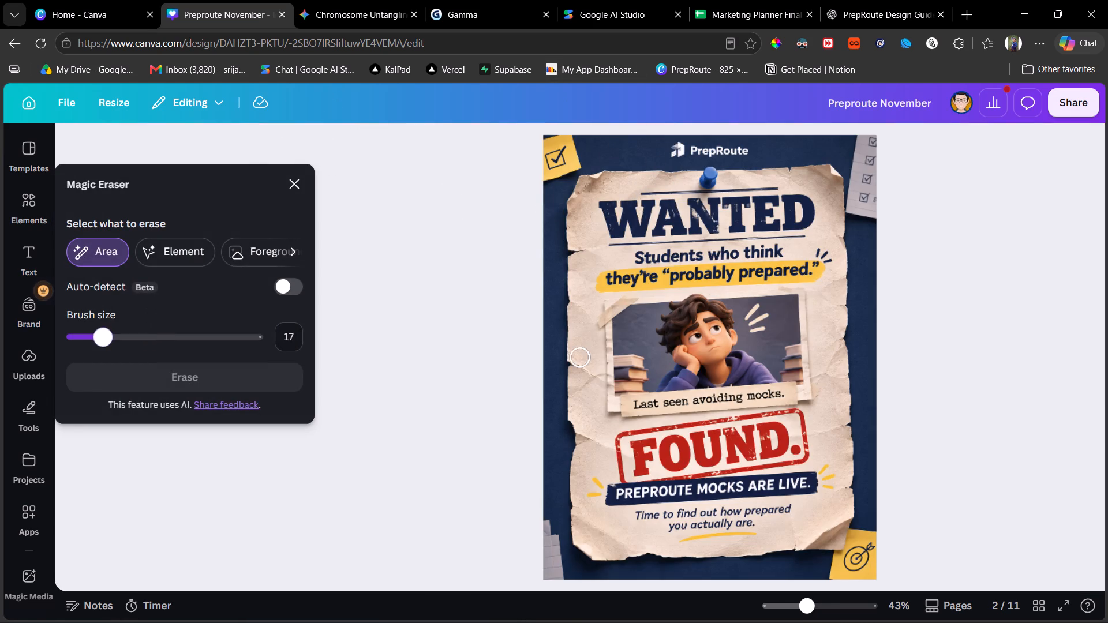
pyautogui.moveTo(675, 150); pyautogui.dragTo(697, 149)
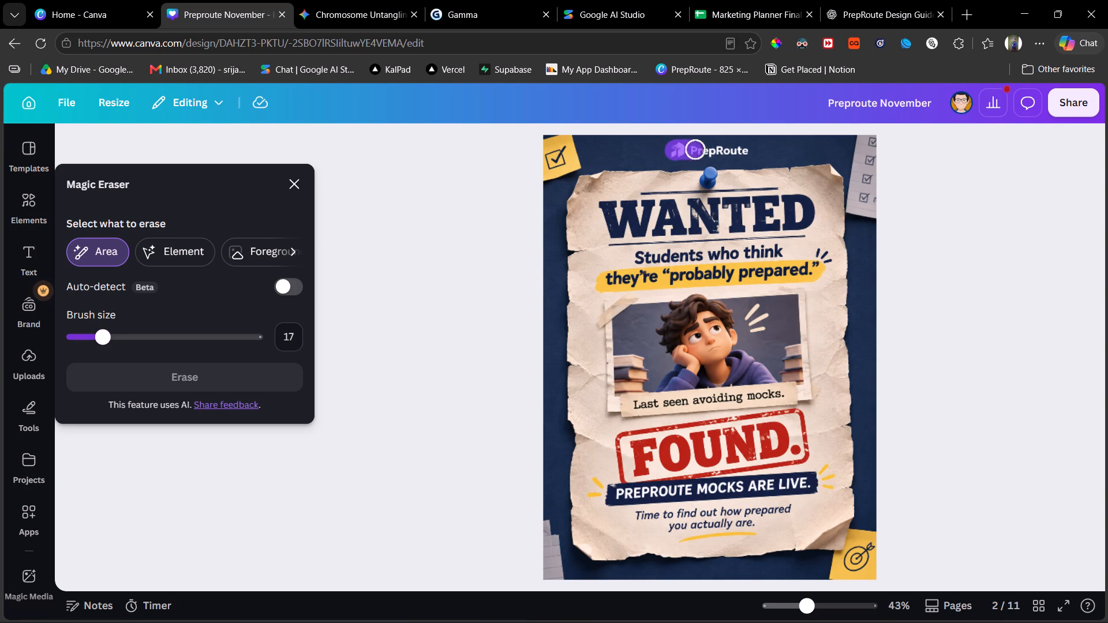
pyautogui.moveTo(697, 149); pyautogui.dragTo(746, 148)
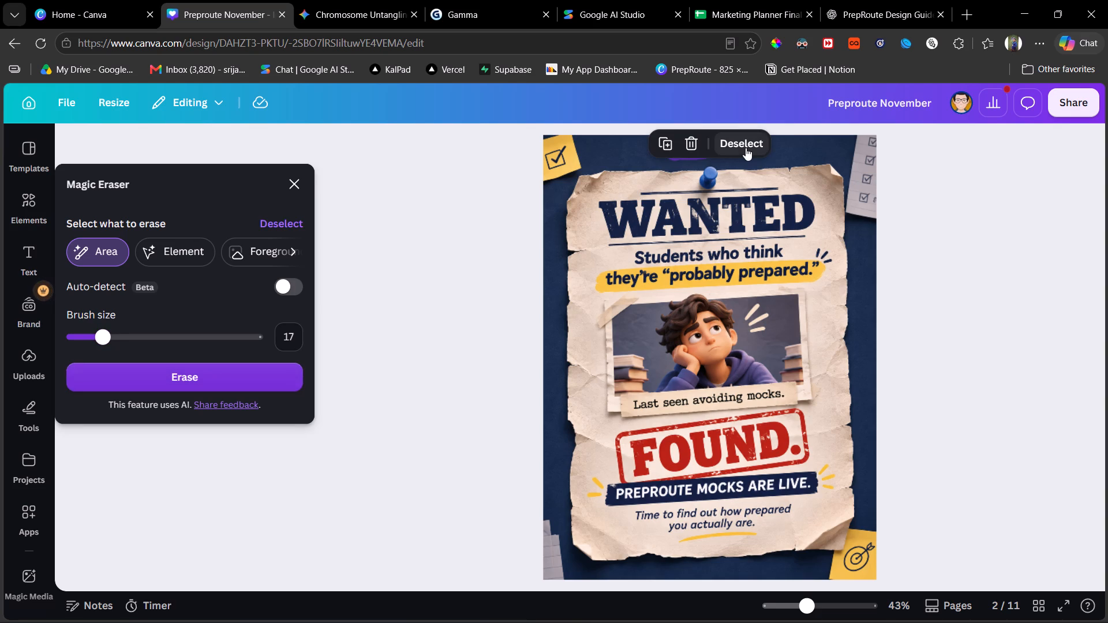
pyautogui.click(184, 382)
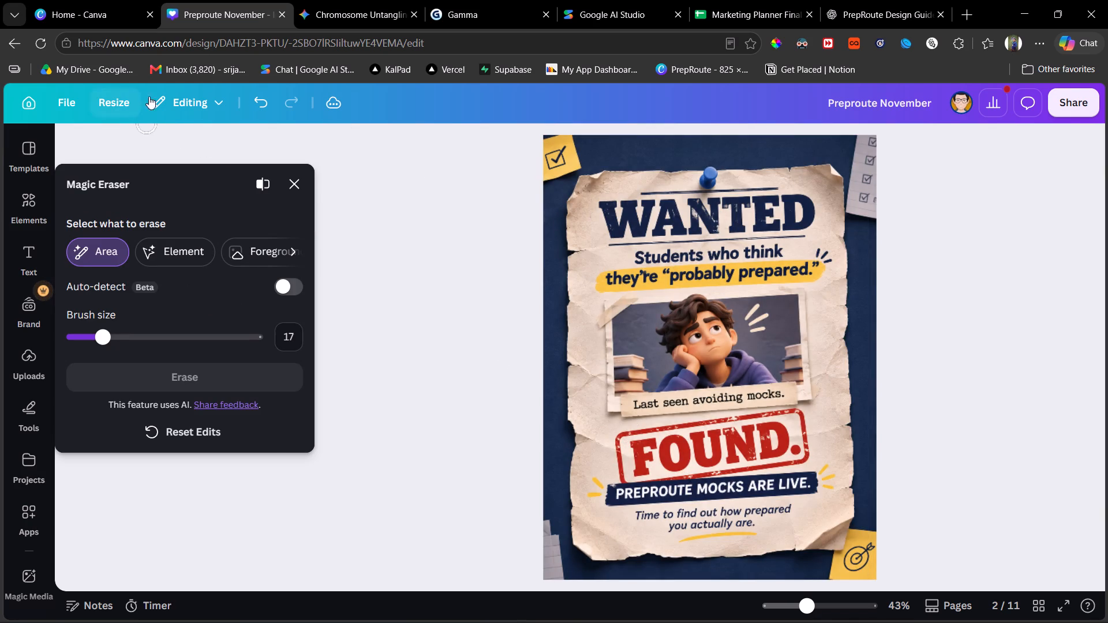
pyautogui.click(291, 181)
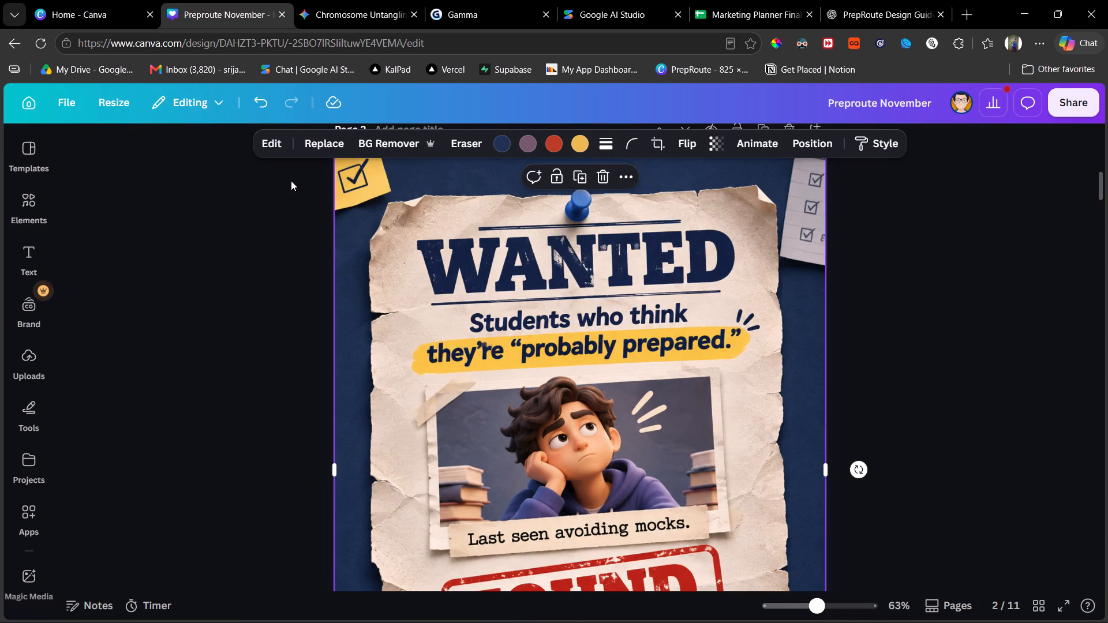
# Copy the white PrepRoute logo from the Lakshmi and Ganesh letter design on page 8.
pyautogui.scroll(1, 769, 280)
pyautogui.click(930, 279)
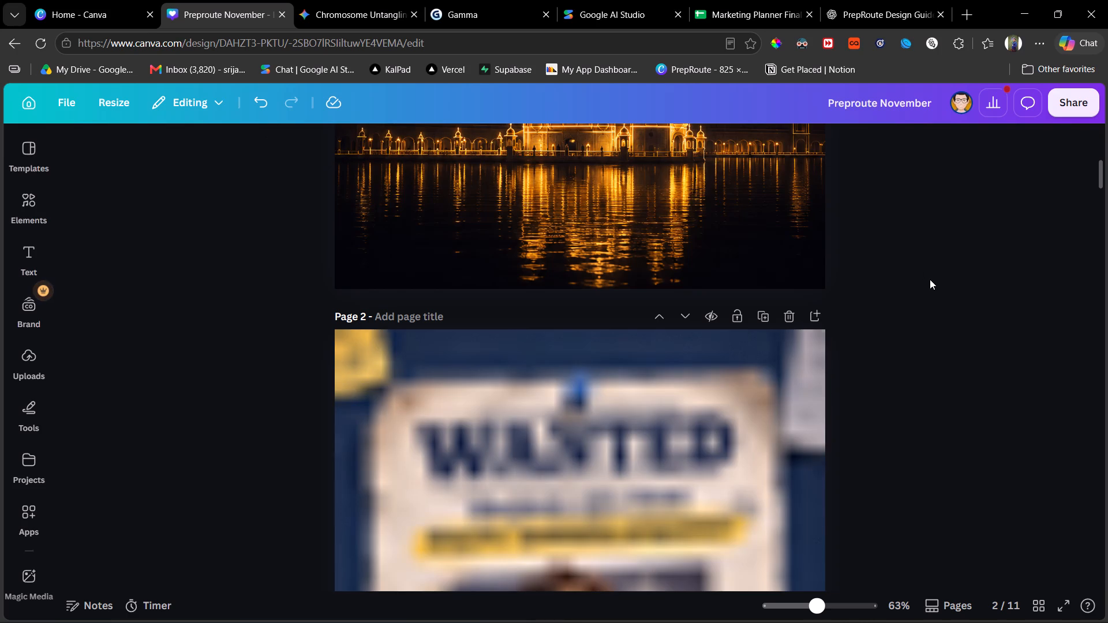
pyautogui.scroll(6, 855, 303)
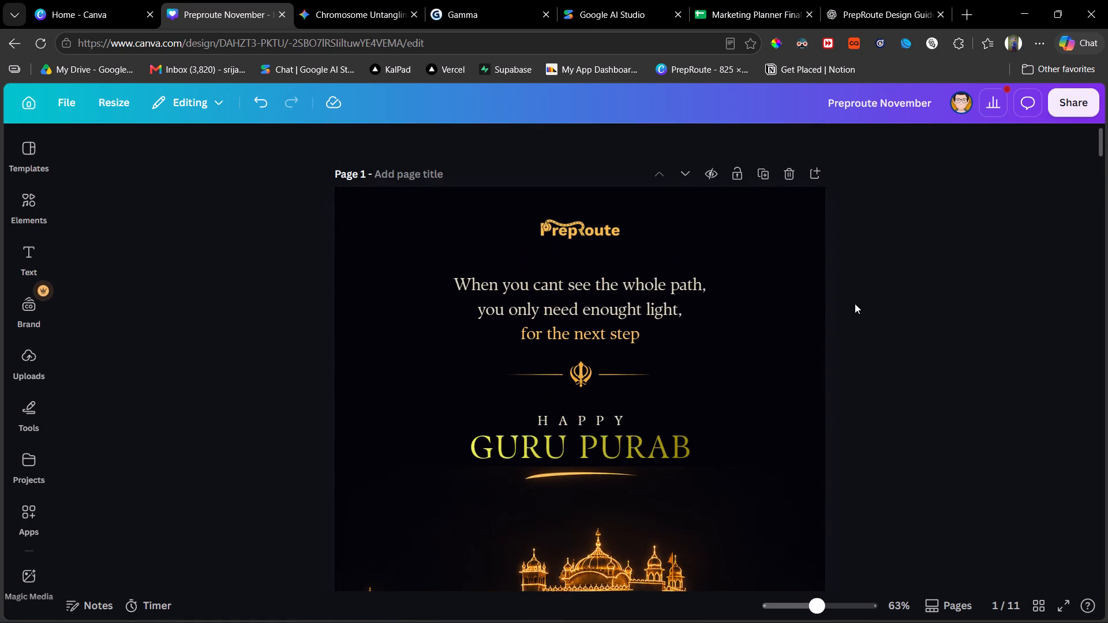
pyautogui.scroll(2, 855, 303)
pyautogui.scroll(-12, 855, 303)
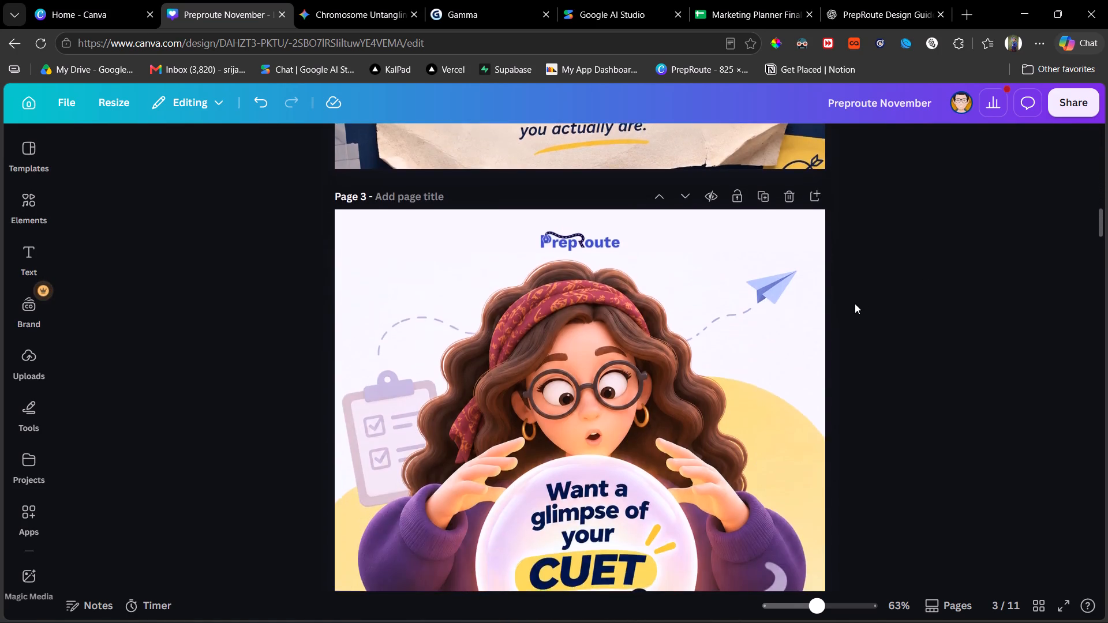
pyautogui.scroll(-9, 855, 303)
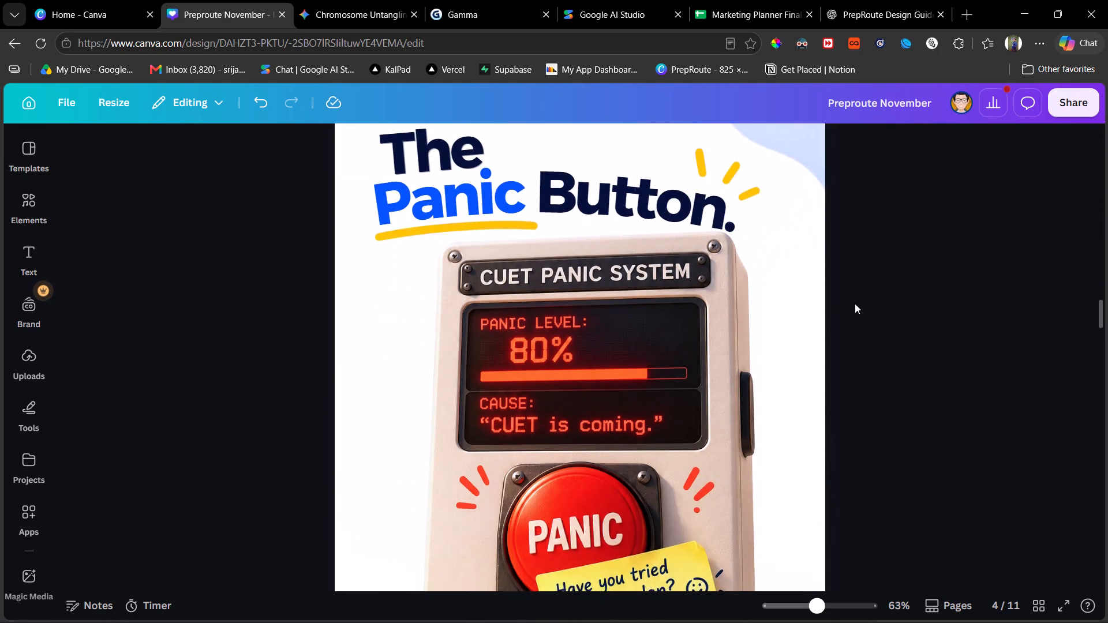
pyautogui.scroll(-7, 855, 303)
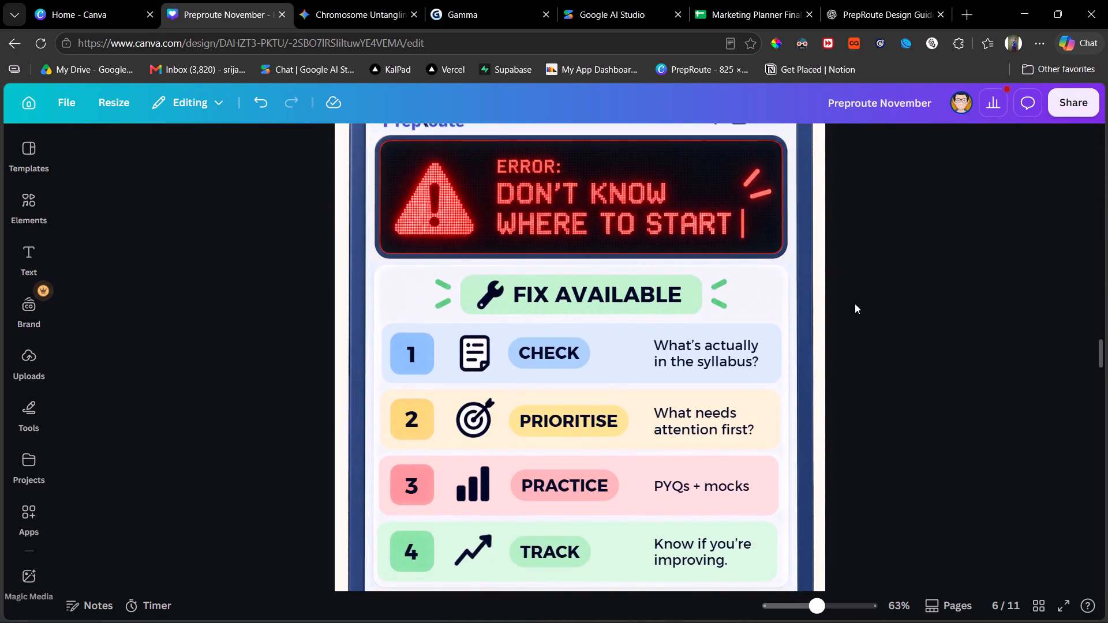
pyautogui.scroll(-5, 855, 303)
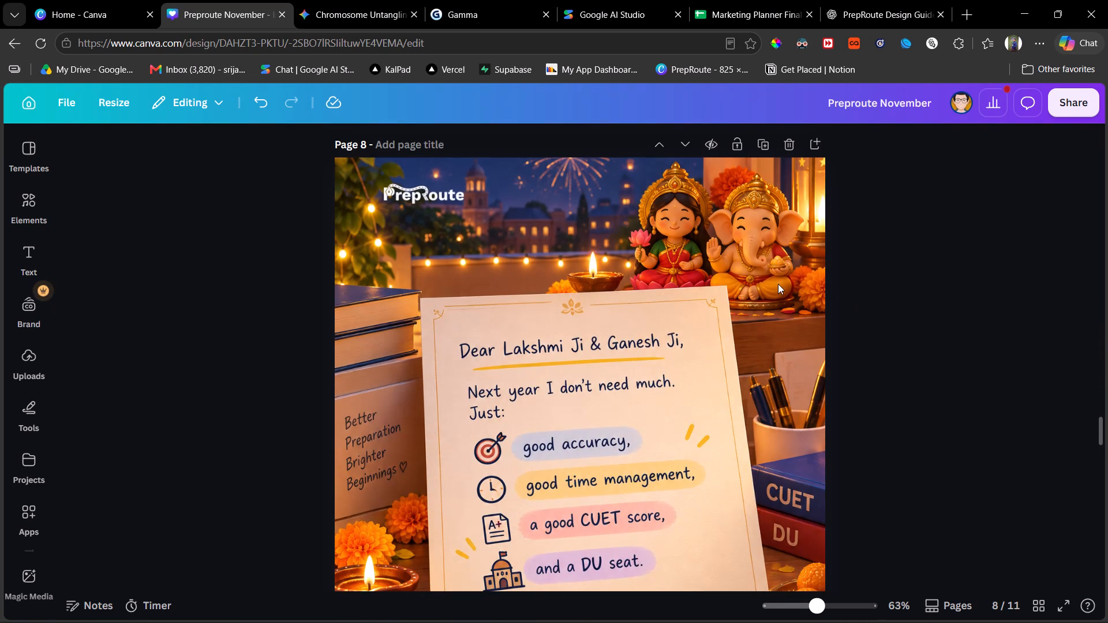
pyautogui.click(435, 192)
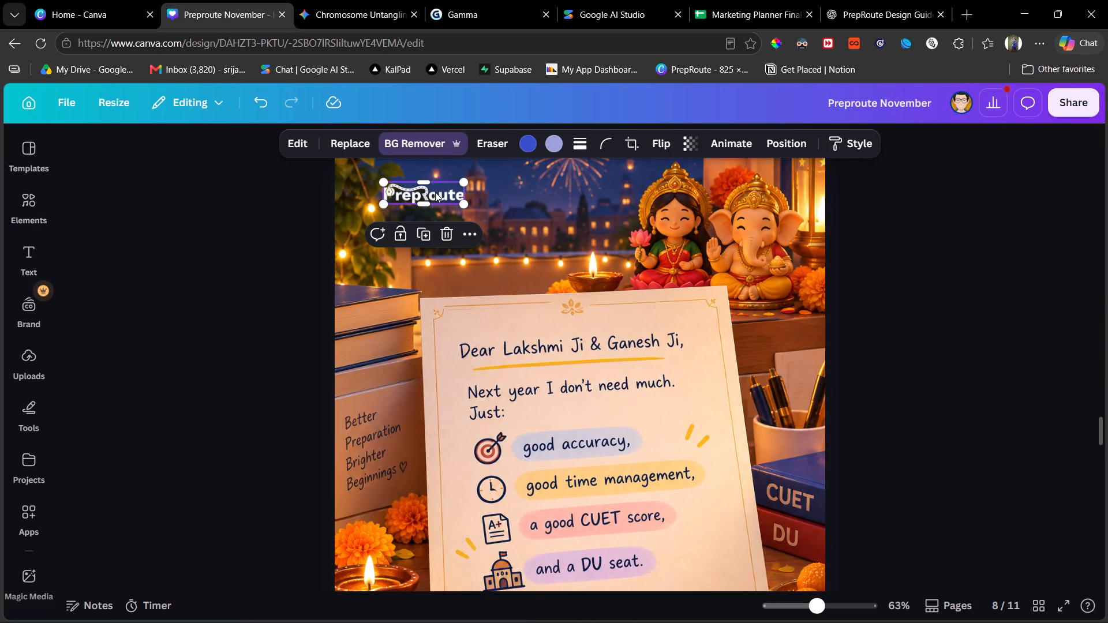
pyautogui.hotkey('ctrl', 'c')
pyautogui.hotkey('ctrl', 'c')
pyautogui.hotkey('ctrl', 'c')
# Paste the white PrepRoute logo onto the page 2 WANTED poster and centre it at the top above the blue pin.
pyautogui.scroll(10, 435, 192)
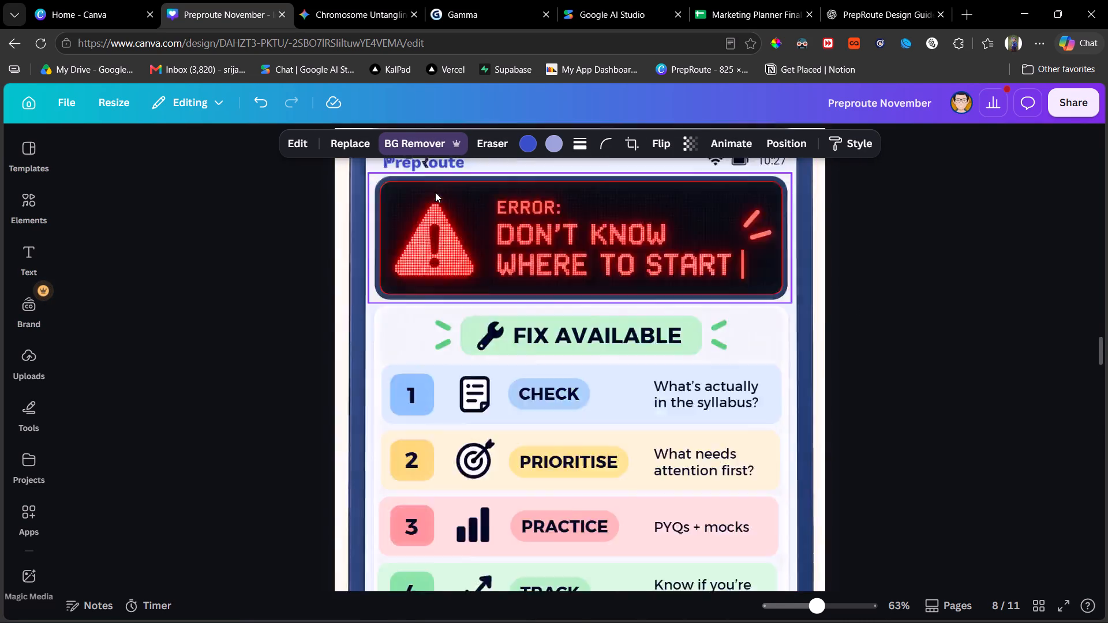
pyautogui.scroll(13, 435, 192)
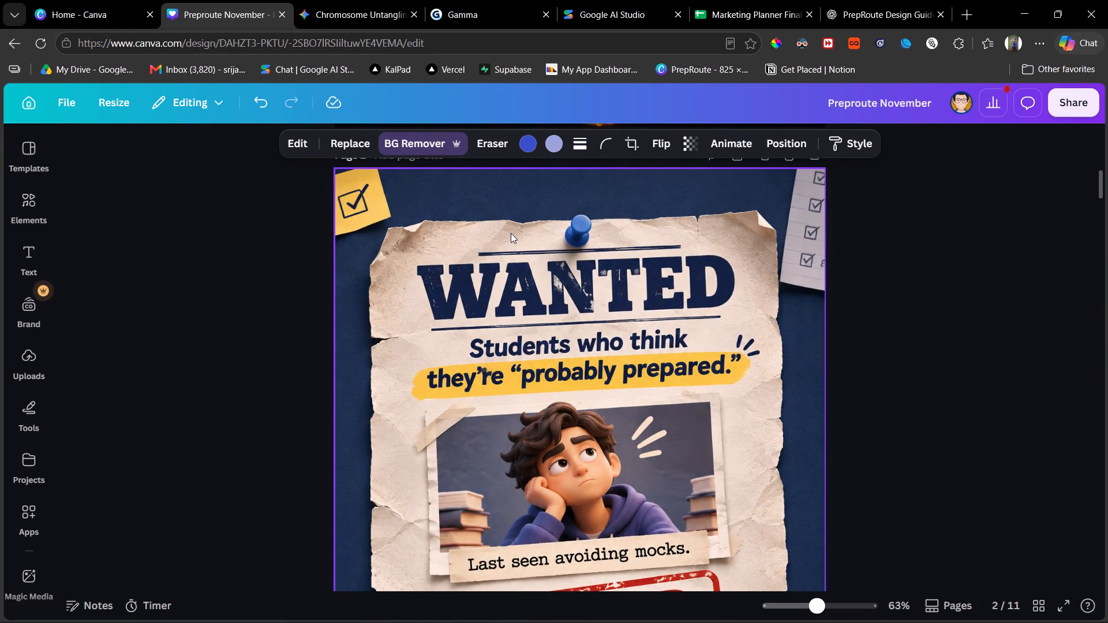
pyautogui.click(511, 234)
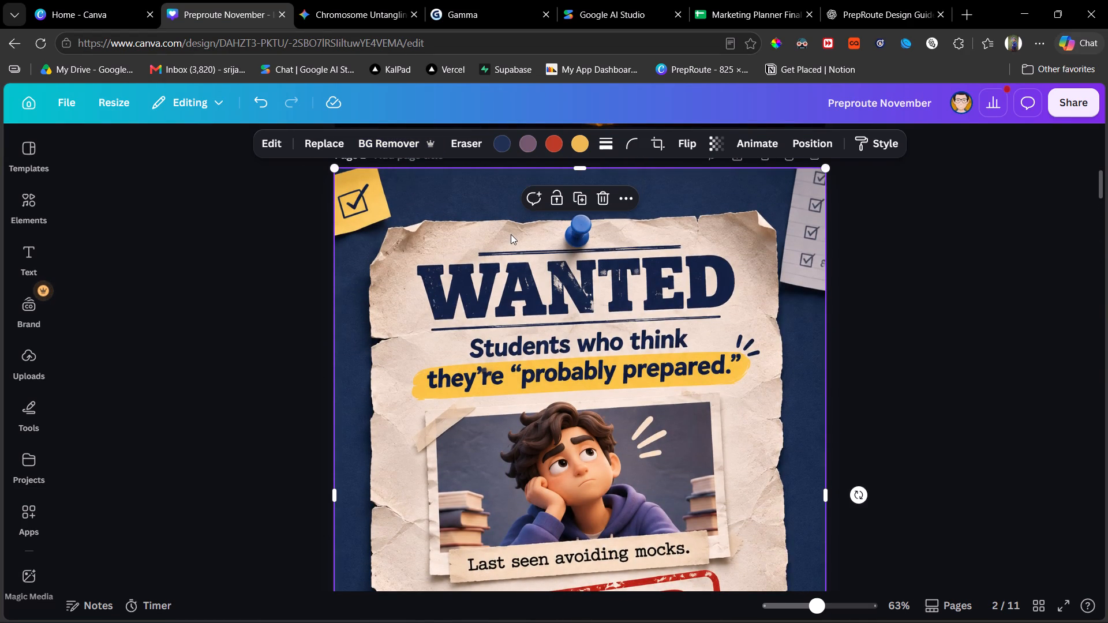
pyautogui.hotkey('ctrl', 'v')
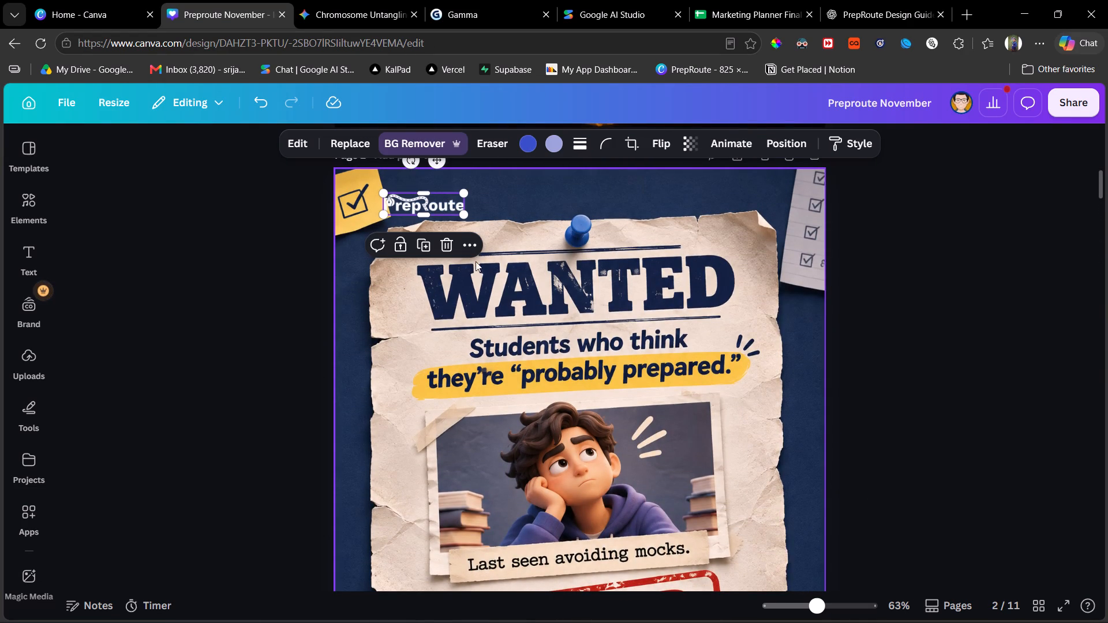
pyautogui.moveTo(448, 204); pyautogui.dragTo(647, 178)
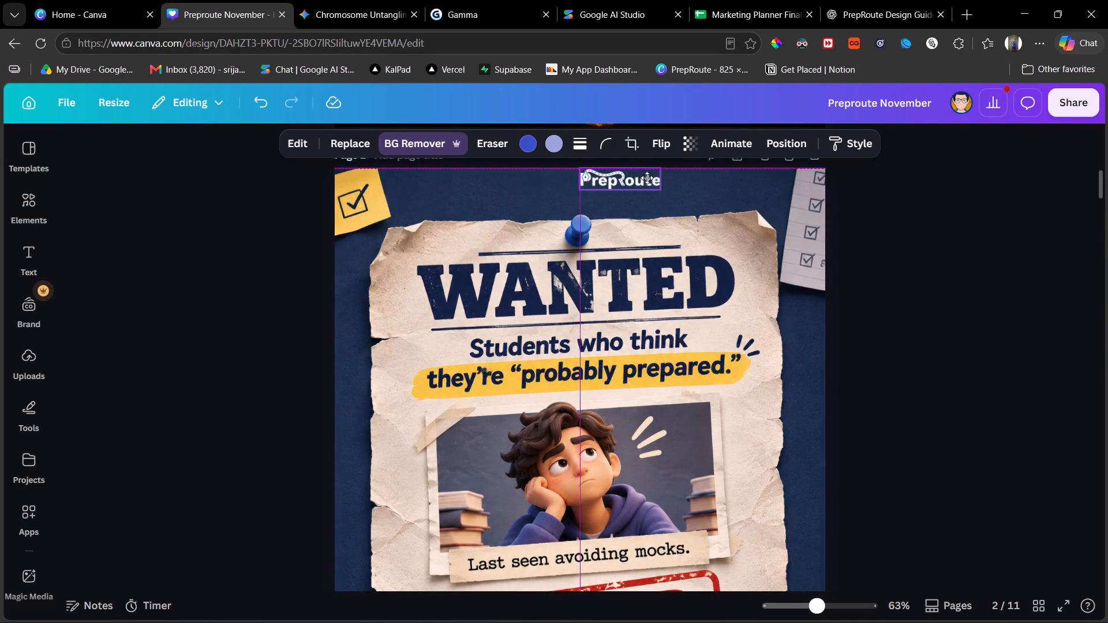
pyautogui.moveTo(647, 178); pyautogui.dragTo(599, 189)
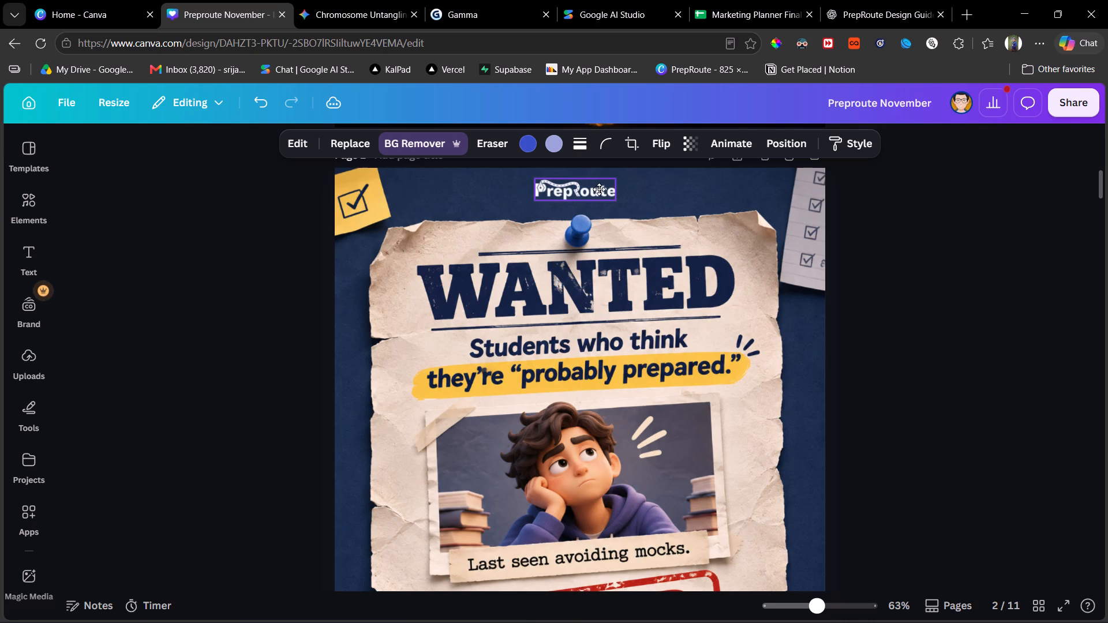
pyautogui.moveTo(599, 189); pyautogui.dragTo(602, 191)
pyautogui.click(931, 340)
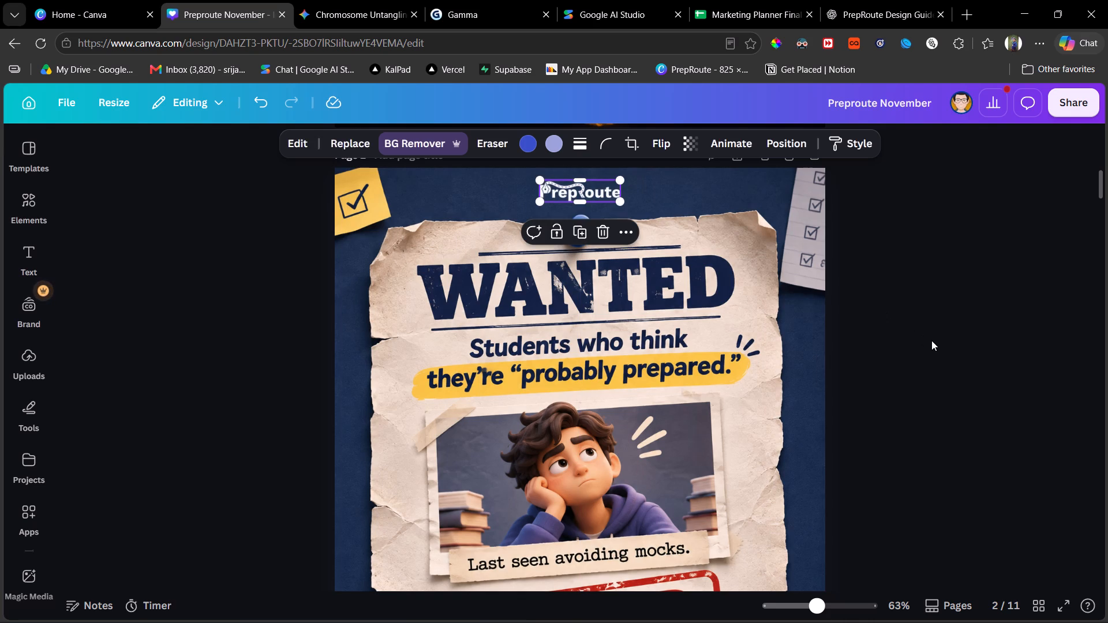
# Review the WANTED poster with its new logo against the neighbouring crystal-ball CUET score page.
pyautogui.scroll(-1, 900, 375)
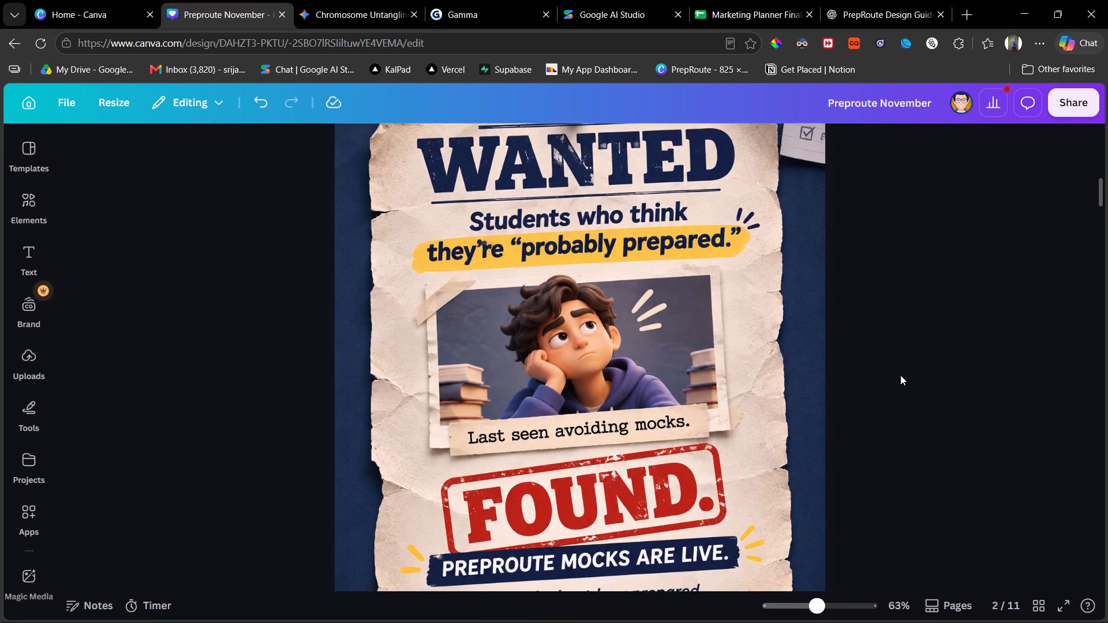
pyautogui.scroll(-5, 900, 375)
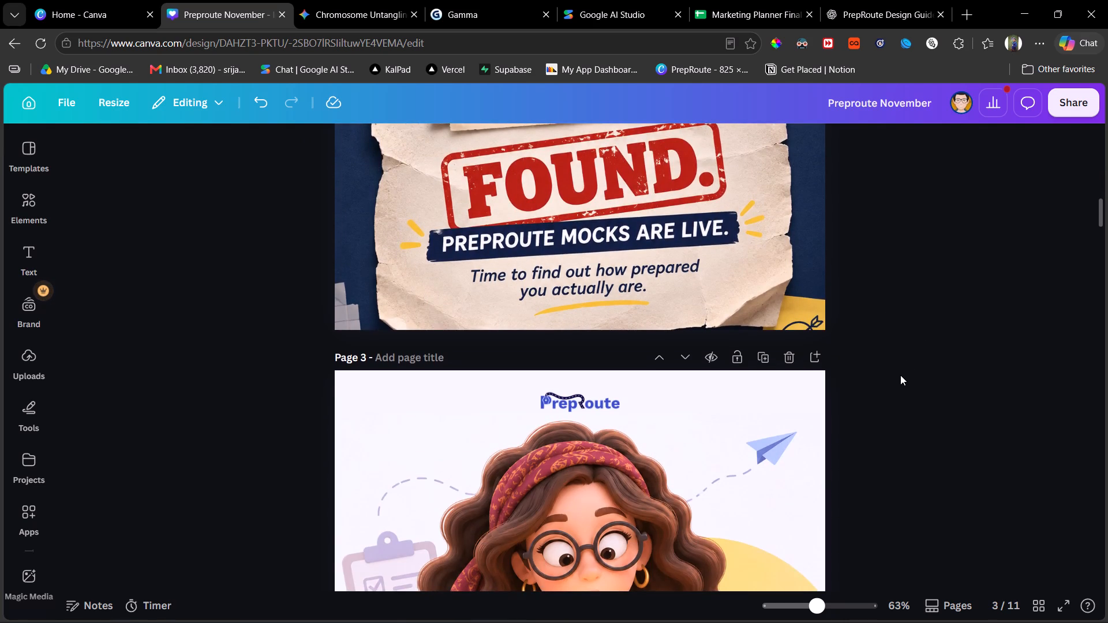
pyautogui.scroll(-7, 900, 375)
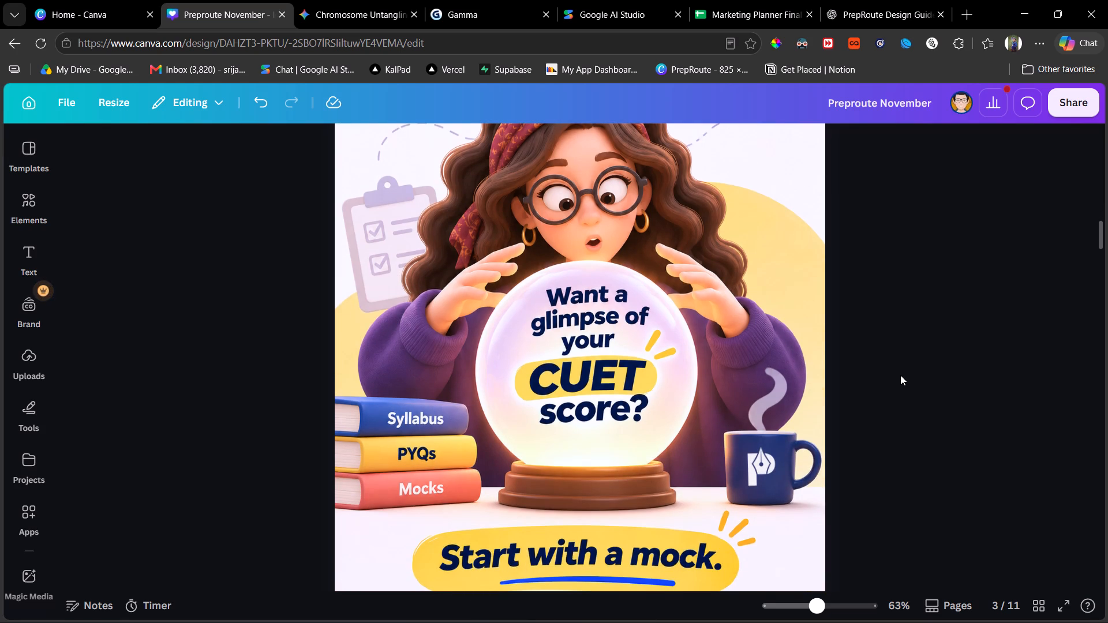
pyautogui.scroll(-1, 900, 375)
pyautogui.scroll(1, 900, 375)
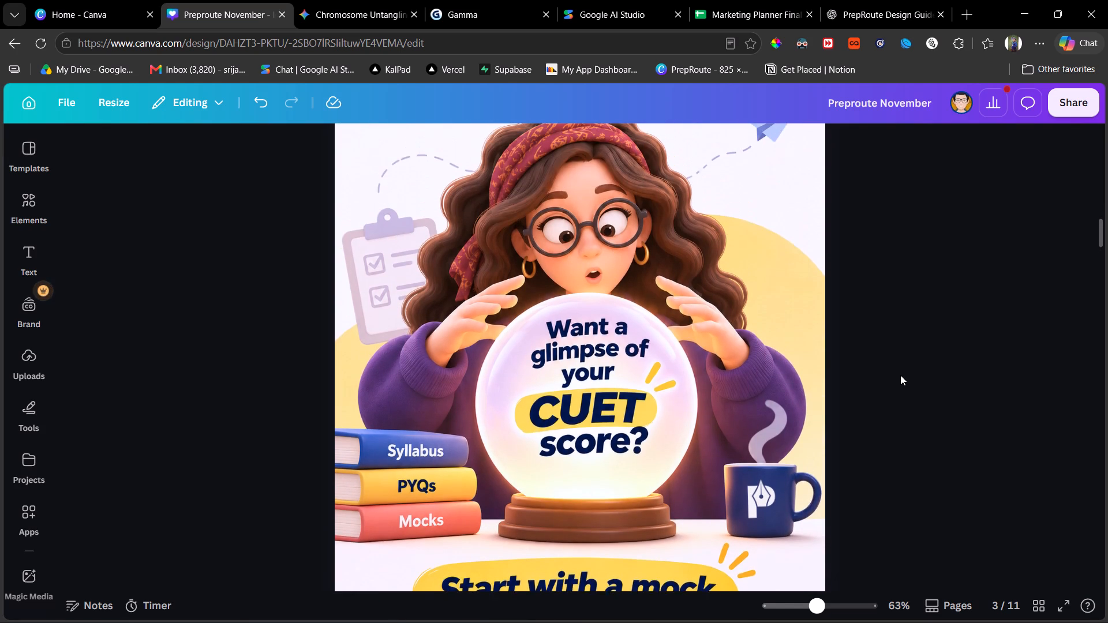
pyautogui.scroll(3, 900, 375)
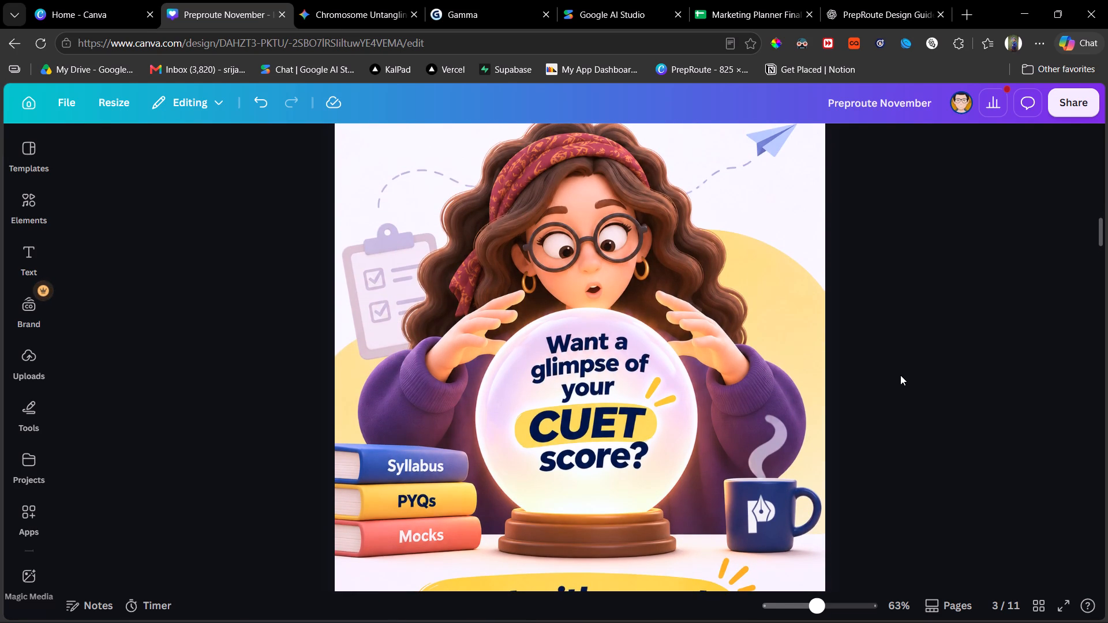
pyautogui.scroll(5, 900, 375)
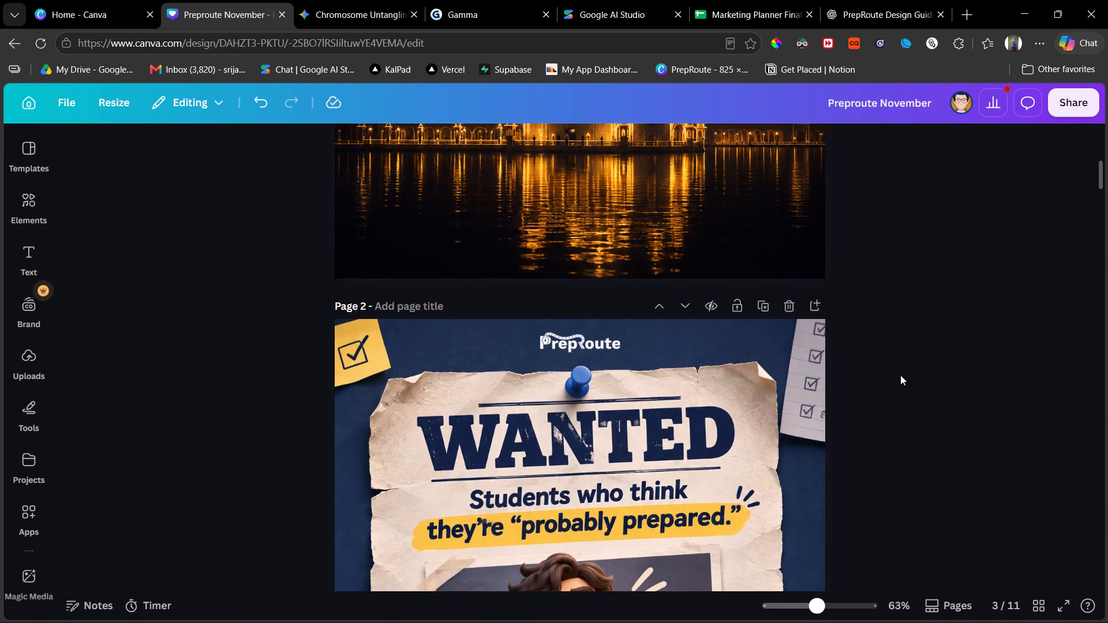
pyautogui.scroll(-7, 920, 437)
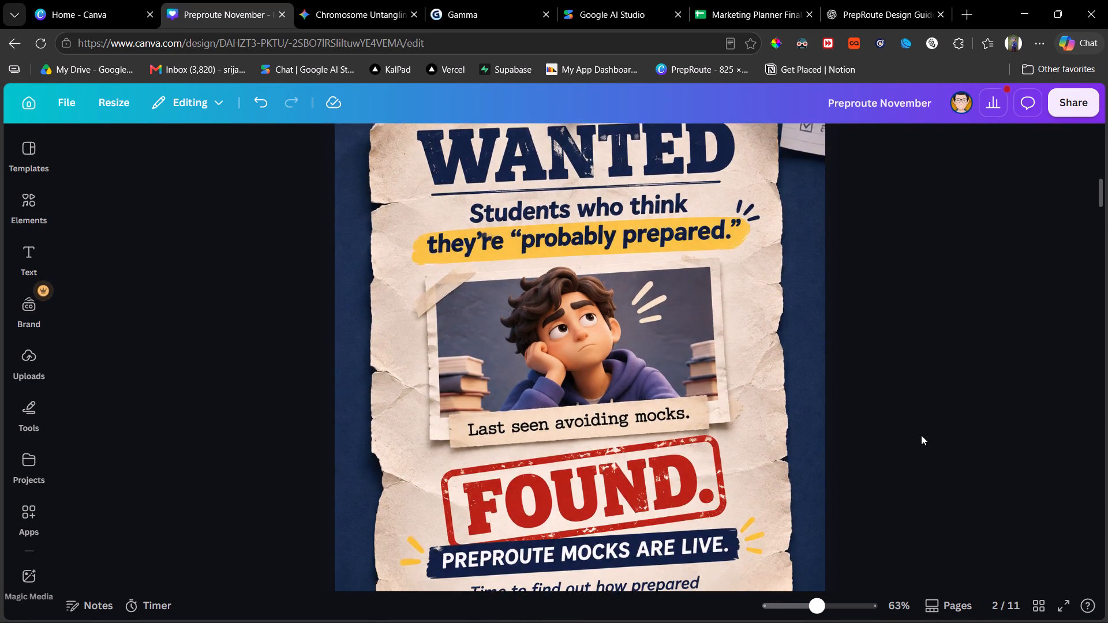
pyautogui.scroll(-1, 921, 435)
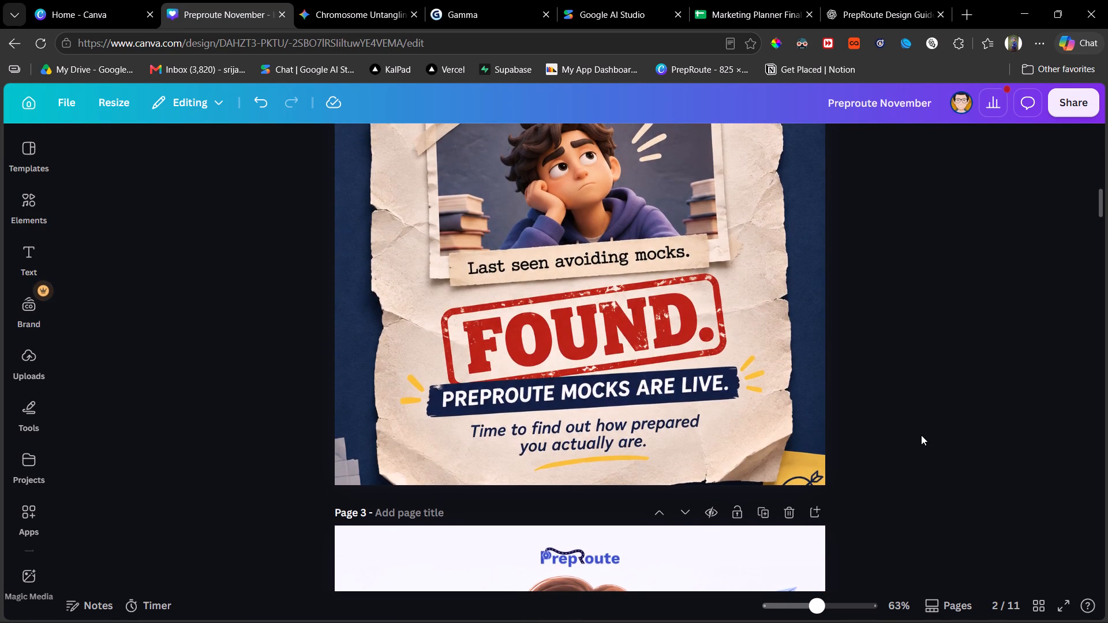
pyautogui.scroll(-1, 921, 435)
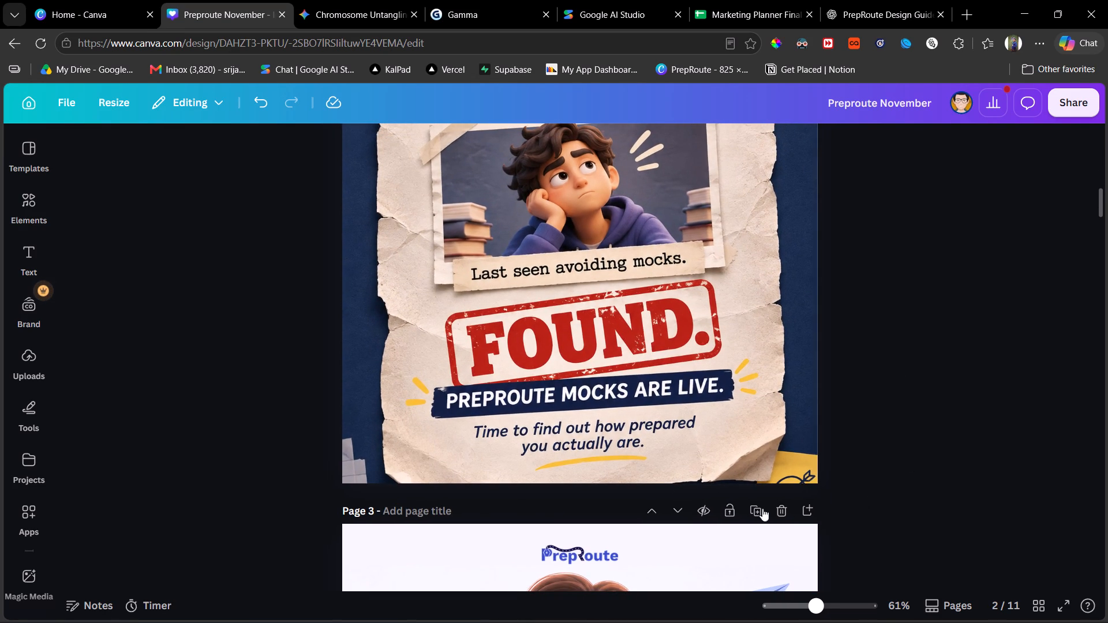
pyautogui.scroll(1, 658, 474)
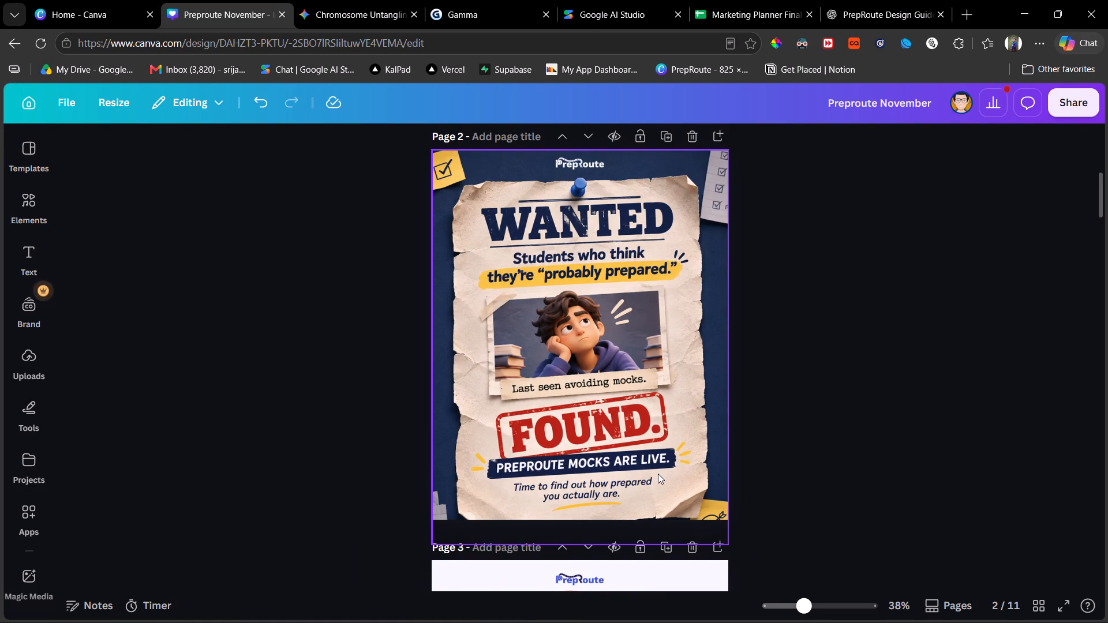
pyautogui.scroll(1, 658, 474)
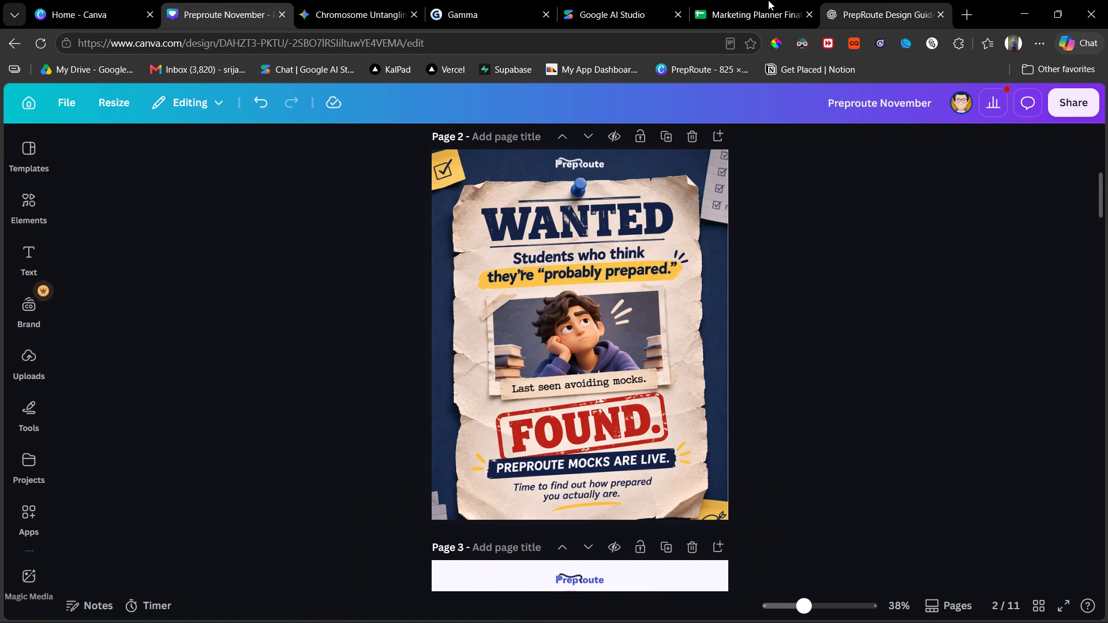
# Switch to the Marketing Planner sheet and set the status of the "WANTED" poster row to Draft Prepared.
pyautogui.click(744, 0)
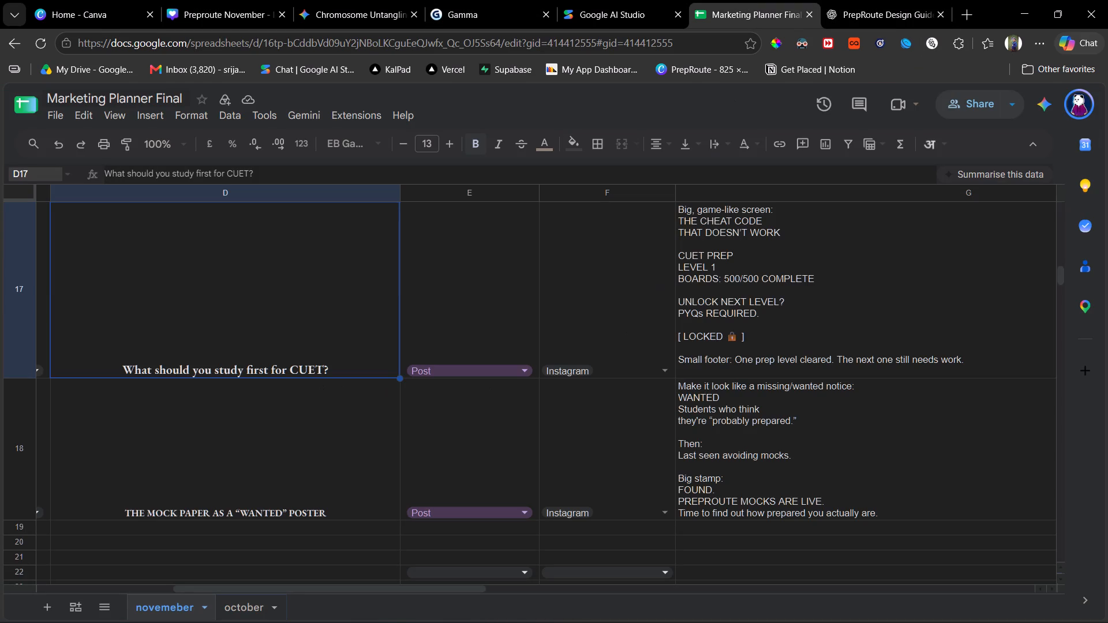
pyautogui.click(319, 396)
pyautogui.hscroll(6, 319, 396)
pyautogui.hscroll(-1, 319, 396)
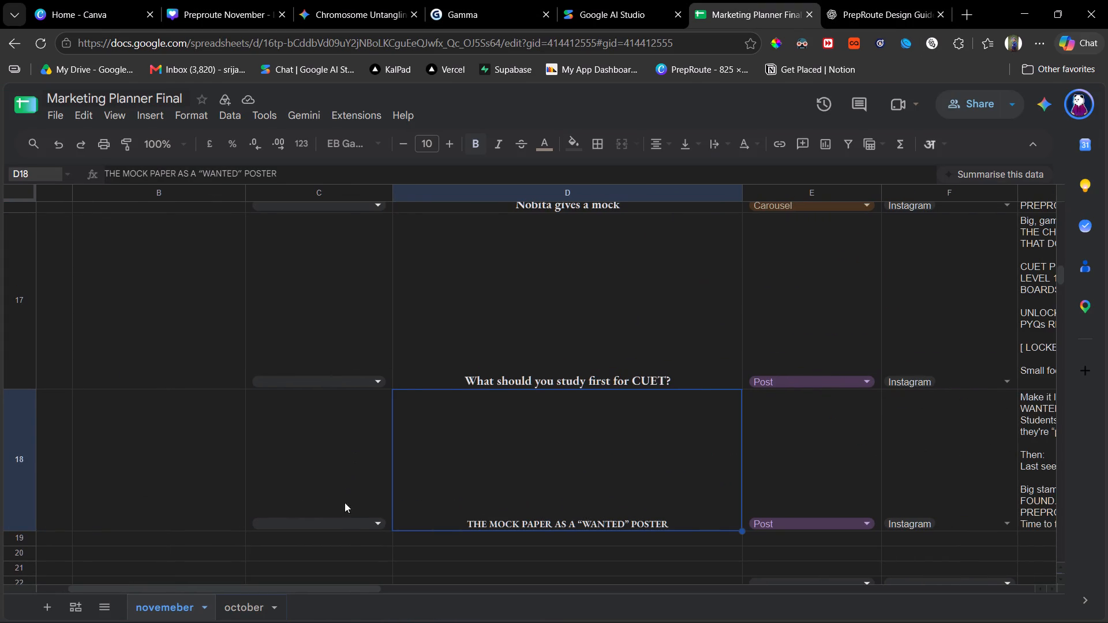
pyautogui.click(347, 518)
pyautogui.scroll(-1, 331, 557)
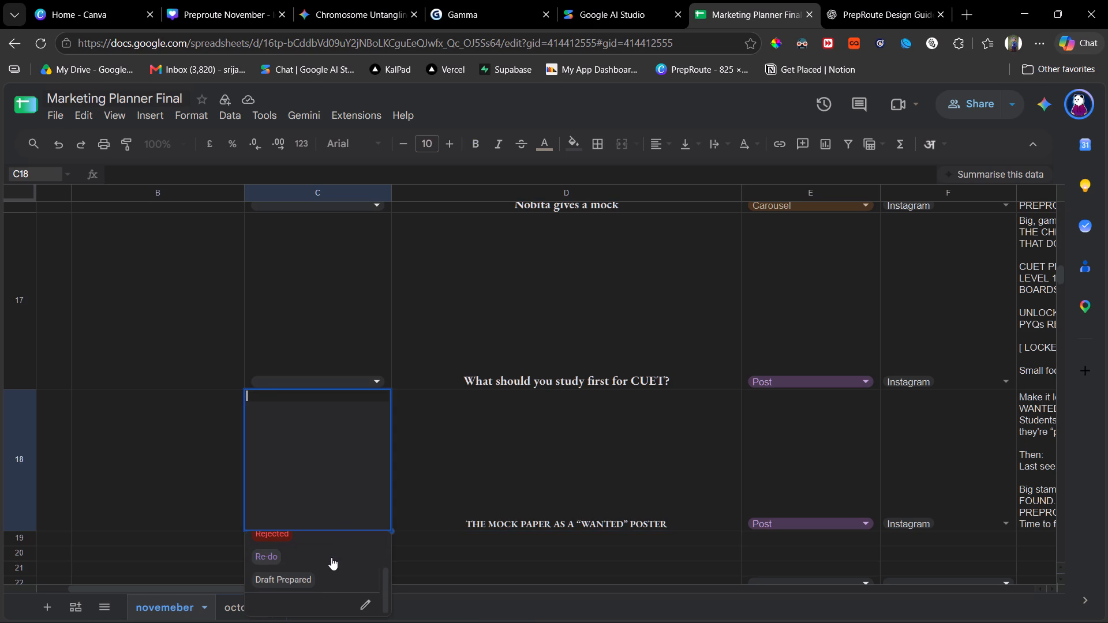
pyautogui.click(324, 580)
pyautogui.click(589, 301)
pyautogui.hscroll(-3, 589, 301)
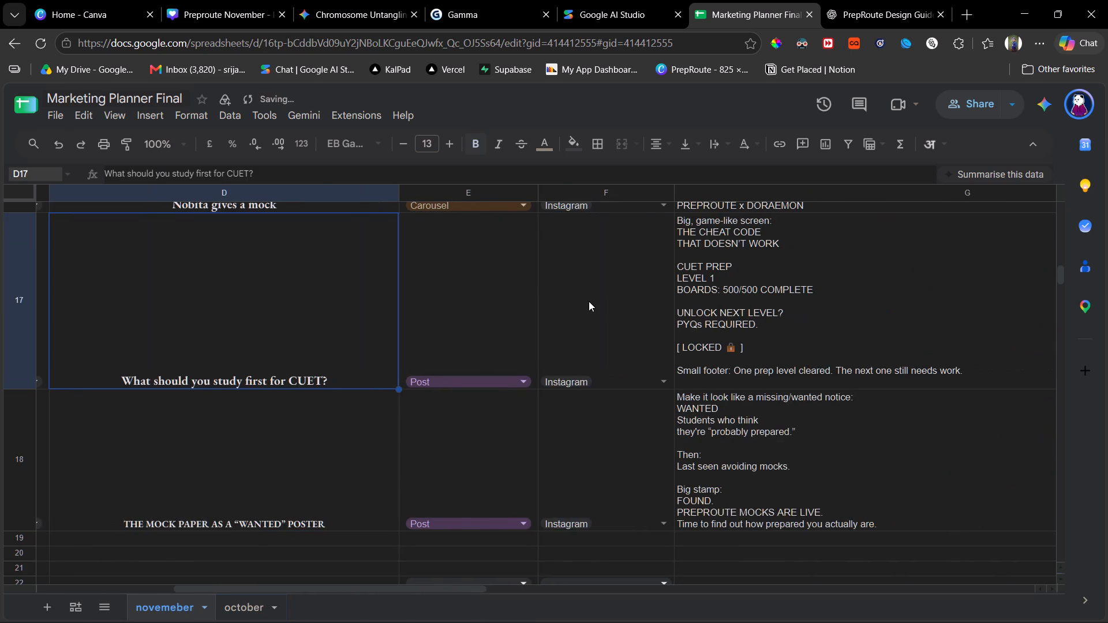
pyautogui.hscroll(-1, 589, 301)
pyautogui.click(589, 301)
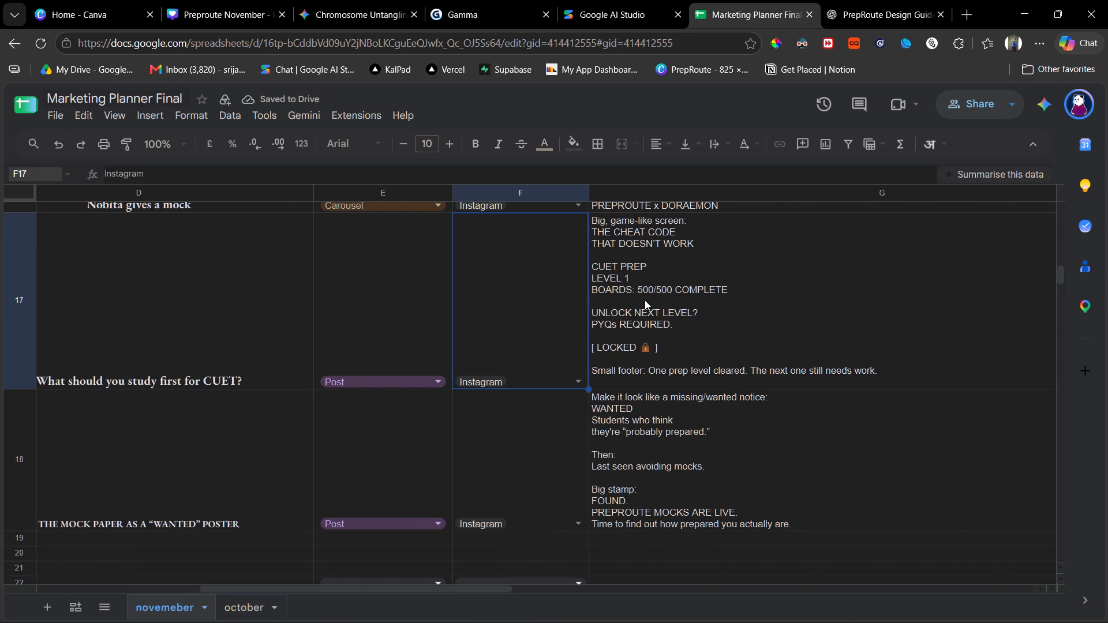
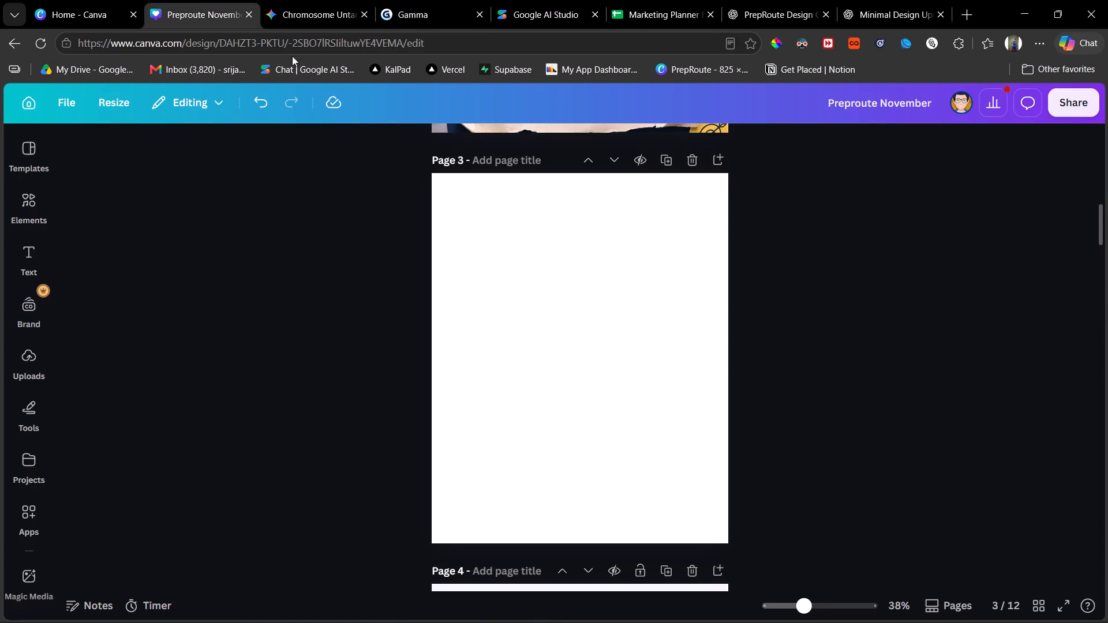
pyautogui.scroll(2, 583, 291)
pyautogui.scroll(-3, 583, 291)
pyautogui.click(583, 291)
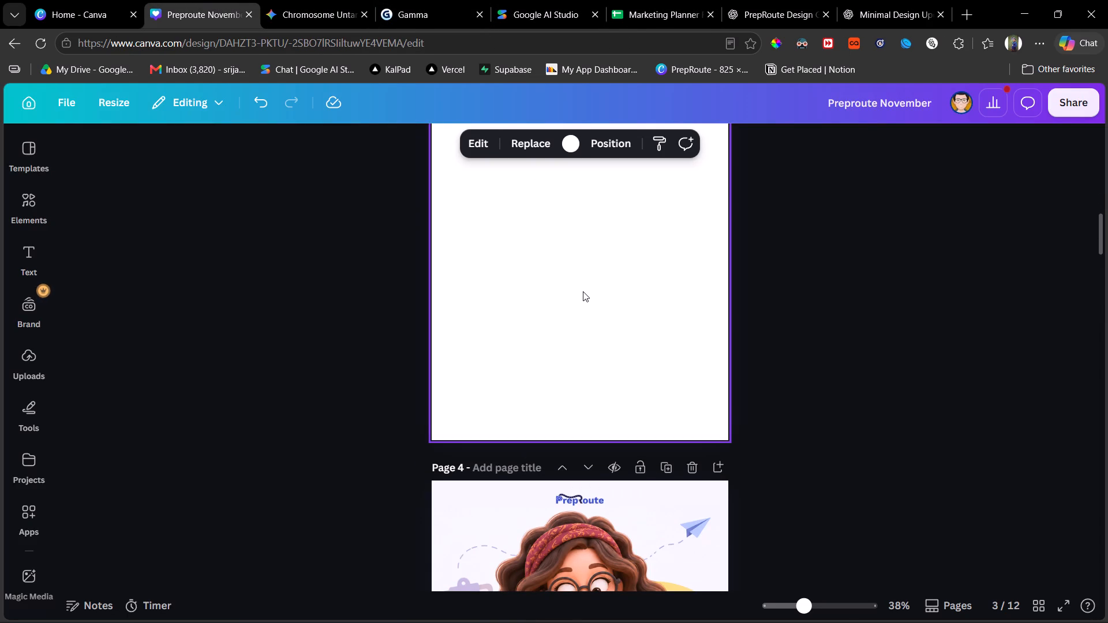
pyautogui.hotkey('ctrl', 'shift', 'j')
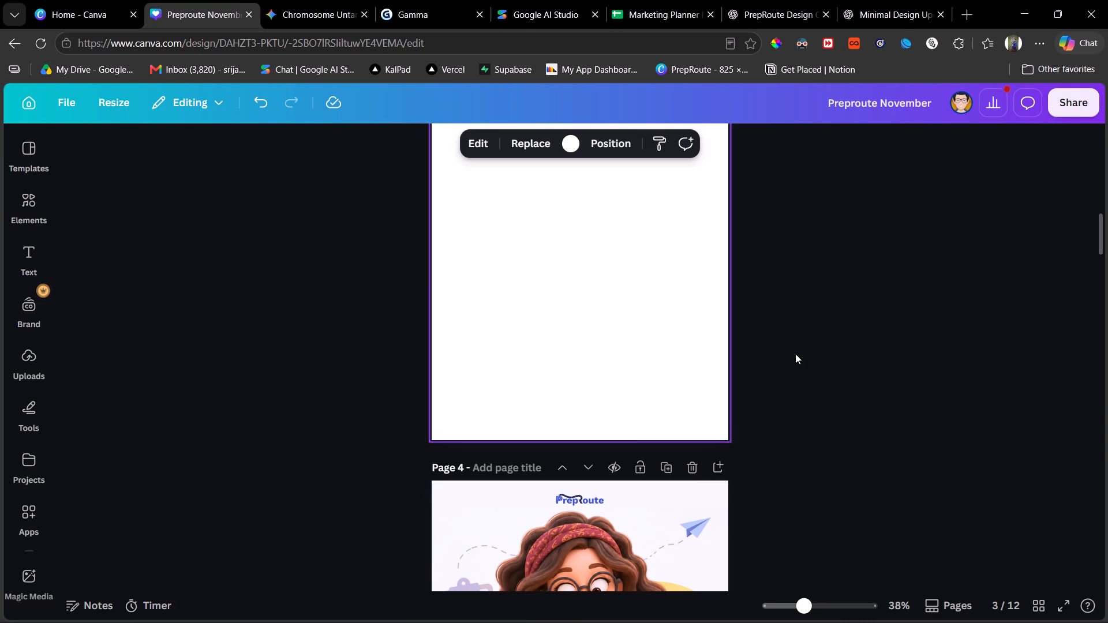
pyautogui.click(553, 403)
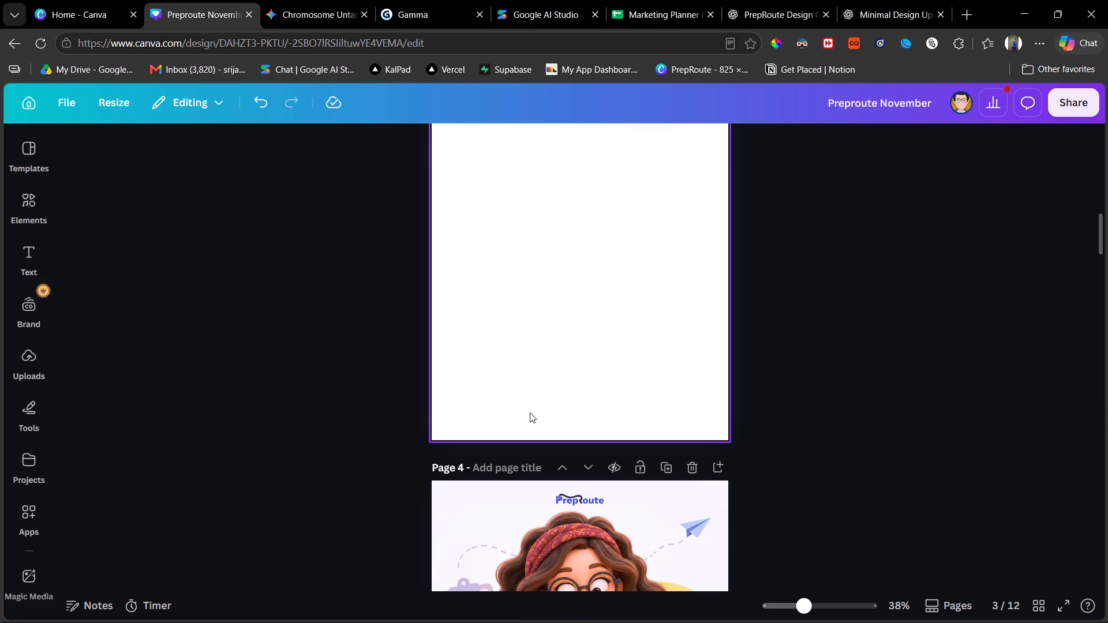
pyautogui.write(']\\')
pyautogui.press('Return')
pyautogui.write('OZOZ')
pyautogui.press('Return')
pyautogui.press('Return')
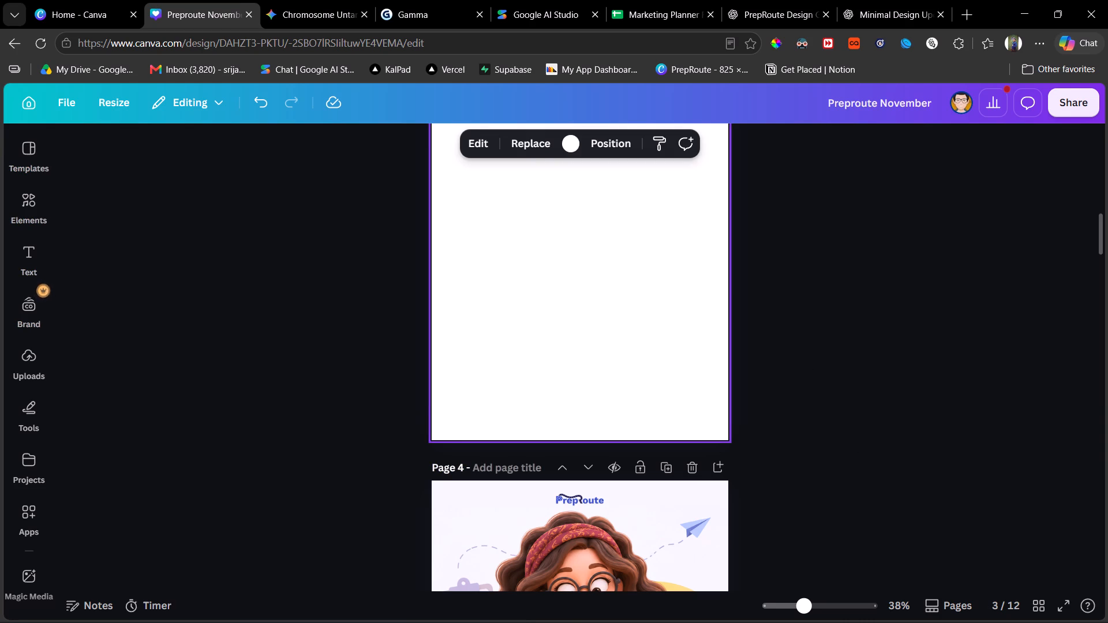
pyautogui.write('PO')
pyautogui.hotkey('ctrl', ']')
pyautogui.hotkey('ctrl', 'j')
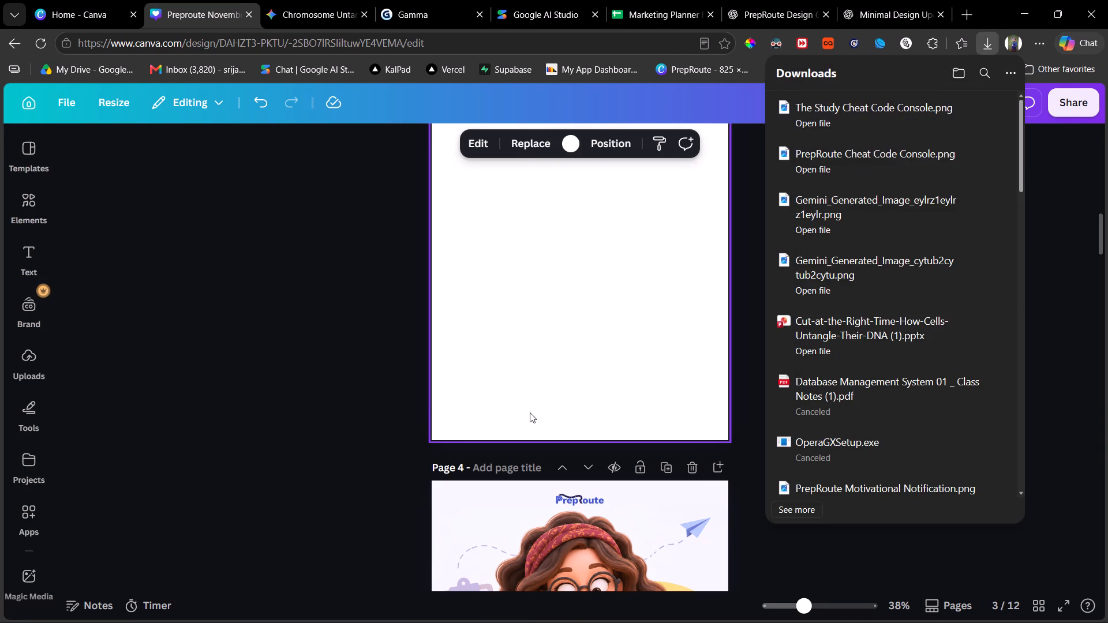
pyautogui.moveTo(911, 153); pyautogui.dragTo(658, 266)
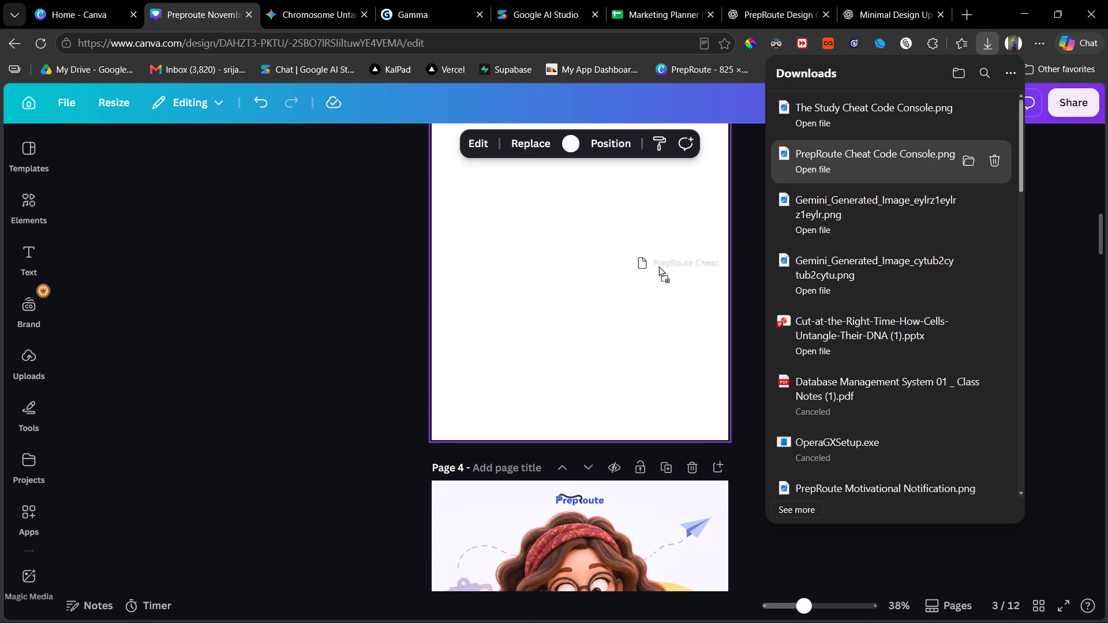
pyautogui.moveTo(658, 266); pyautogui.dragTo(612, 273)
pyautogui.scroll(1, 612, 273)
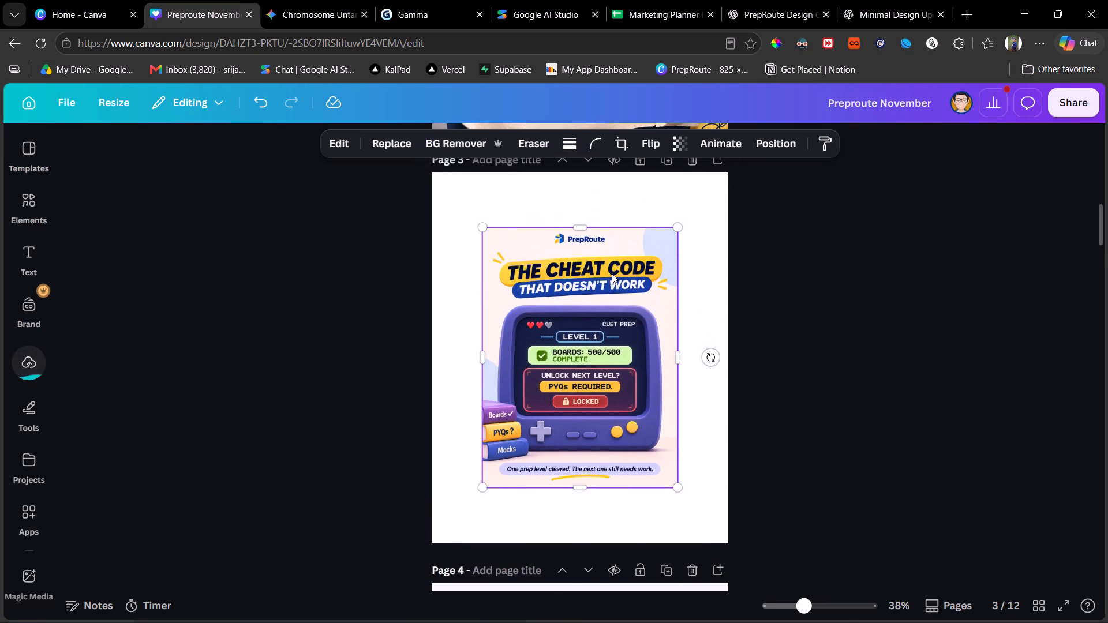
pyautogui.scroll(1, 612, 273)
# Align the cheat code image with page 3's top-left corner and enlarge it to the full page width.
pyautogui.moveTo(612, 273); pyautogui.dragTo(570, 224)
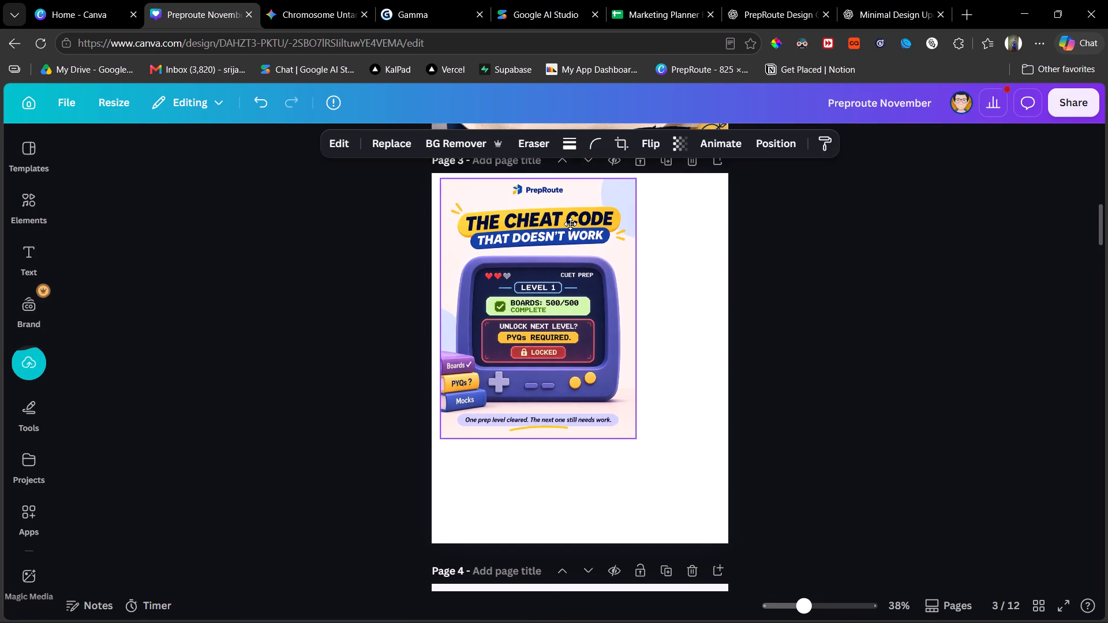
pyautogui.moveTo(570, 224); pyautogui.dragTo(565, 220)
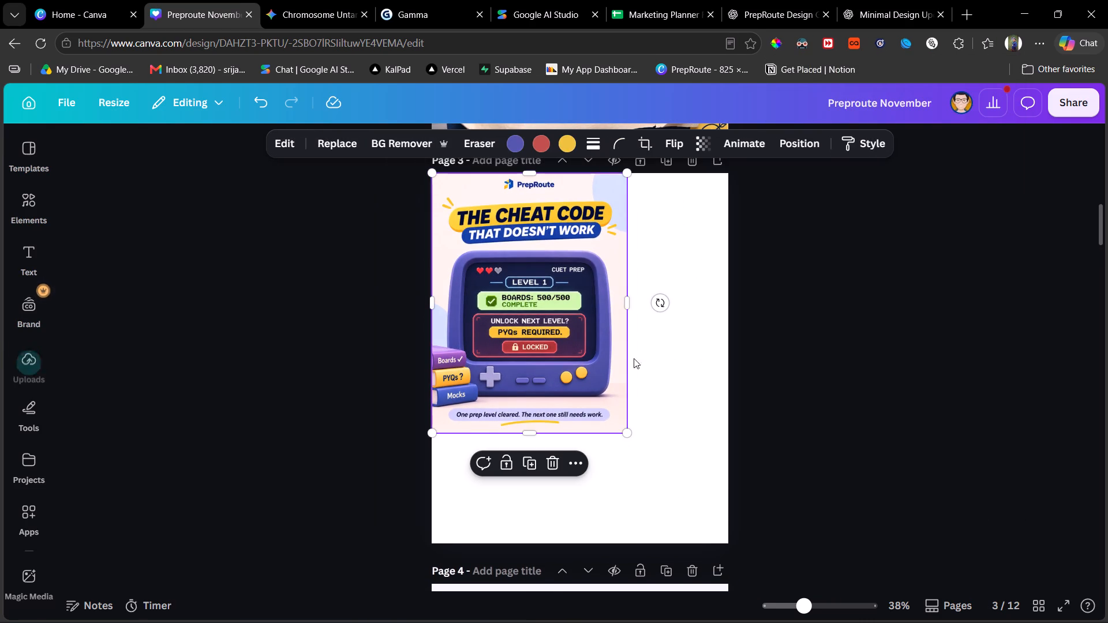
pyautogui.moveTo(626, 433); pyautogui.dragTo(743, 535)
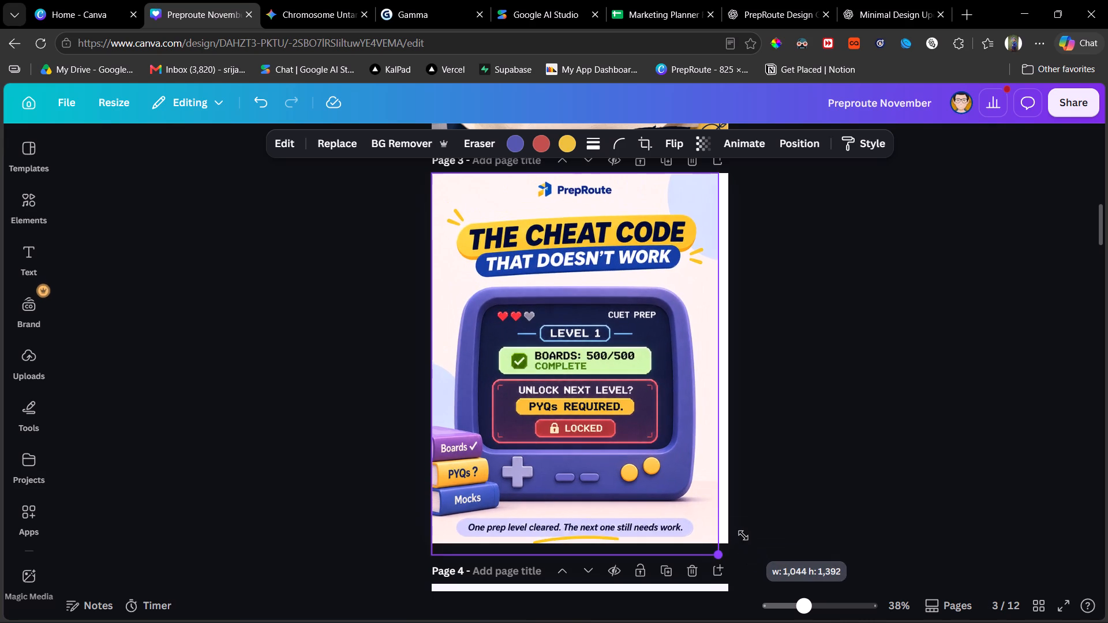
pyautogui.moveTo(743, 535); pyautogui.dragTo(755, 549)
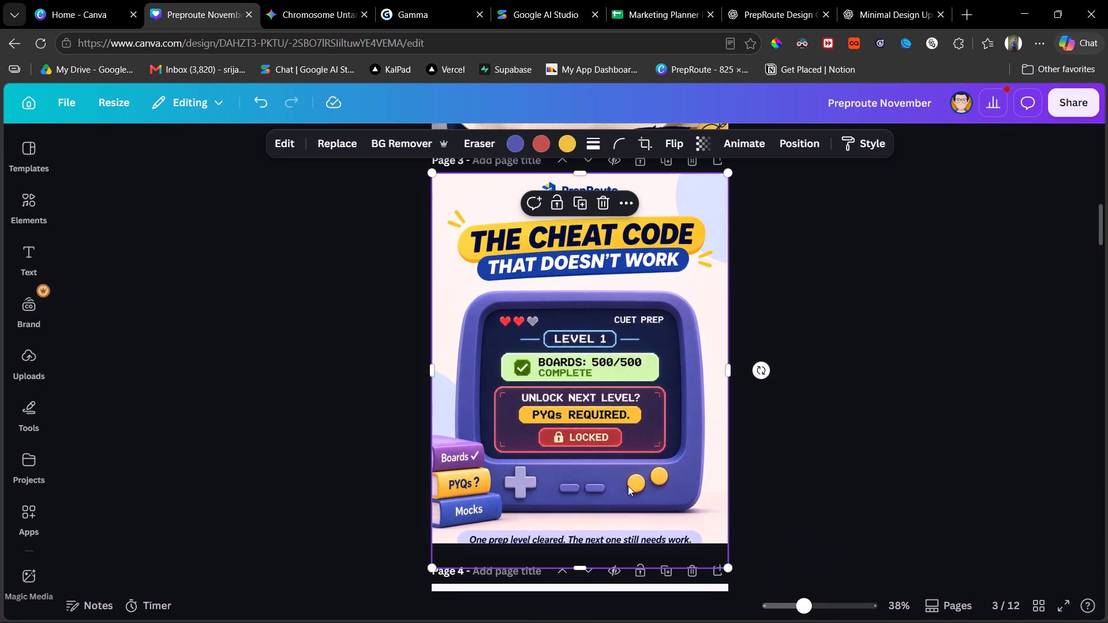
# Shift the cheat code image vertically on page 3 so the bottom tagline and its yellow underline fit and the page is fully covered.
pyautogui.moveTo(627, 484); pyautogui.dragTo(627, 467)
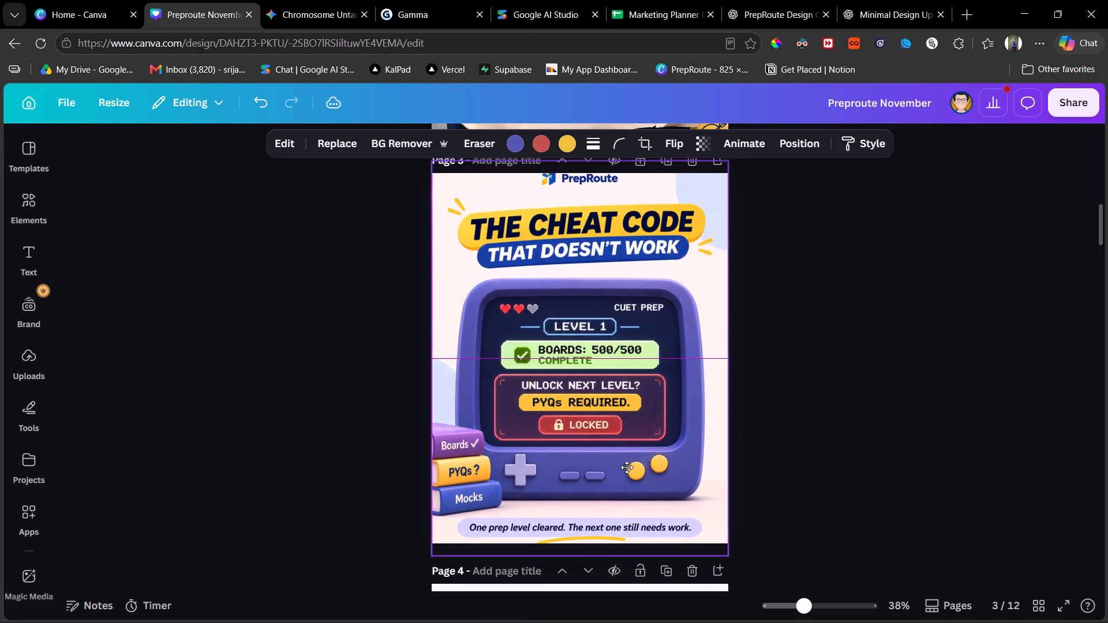
pyautogui.moveTo(627, 467); pyautogui.dragTo(631, 463)
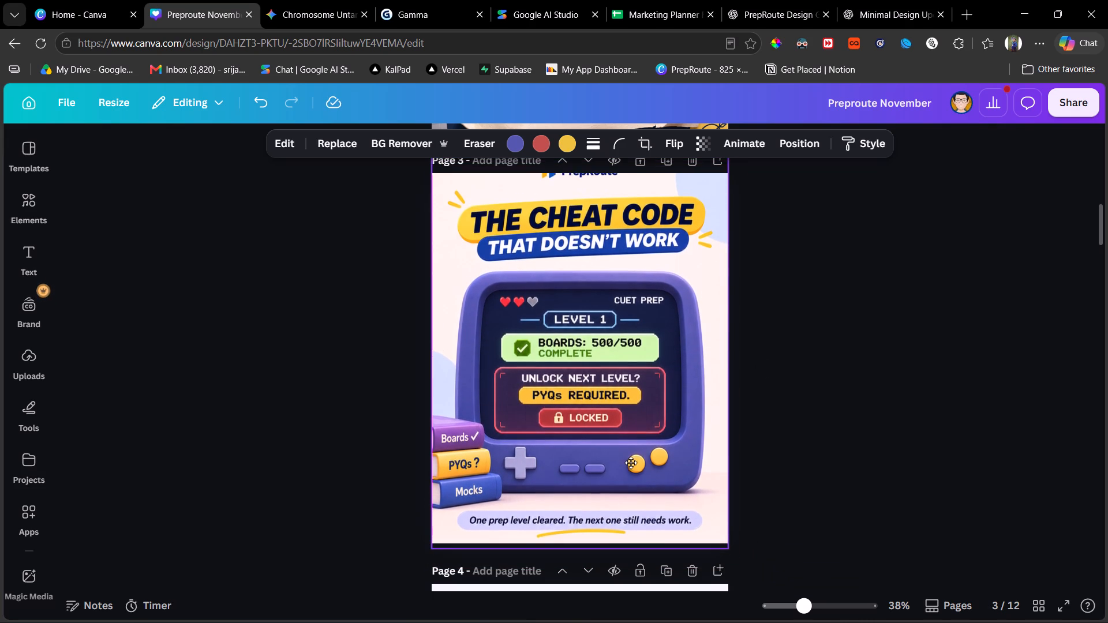
pyautogui.moveTo(631, 463); pyautogui.dragTo(627, 461)
pyautogui.press('Down')
pyautogui.press('Down')
pyautogui.press('Down')
pyautogui.press('Down')
pyautogui.press('Down')
pyautogui.press('Down')
pyautogui.press('Down')
pyautogui.press('Down')
pyautogui.press('Down')
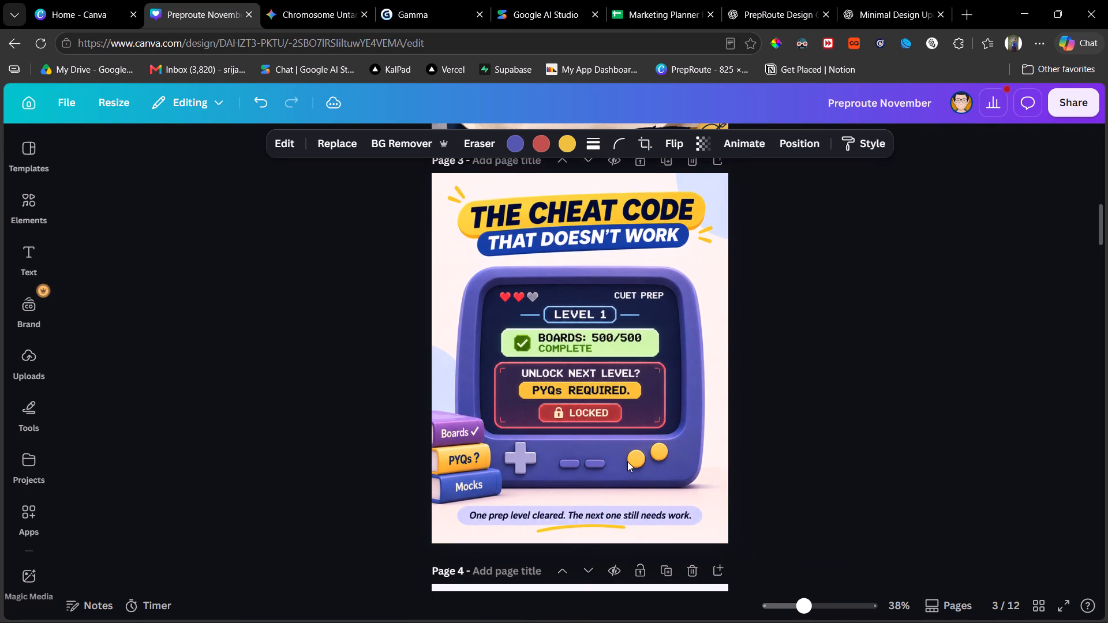
pyautogui.press('Down')
pyautogui.press('Down')
pyautogui.press('Down')
pyautogui.press('Down')
pyautogui.press('Down')
pyautogui.press('Down')
pyautogui.press('Down')
pyautogui.press('Down')
pyautogui.press('Down')
pyautogui.press('Down')
pyautogui.press('Down')
pyautogui.press('Down')
pyautogui.press('Down')
pyautogui.press('Down')
pyautogui.press('Down')
pyautogui.press('Down')
pyautogui.press('Down')
pyautogui.press('Down')
pyautogui.press('Down')
pyautogui.press('Down')
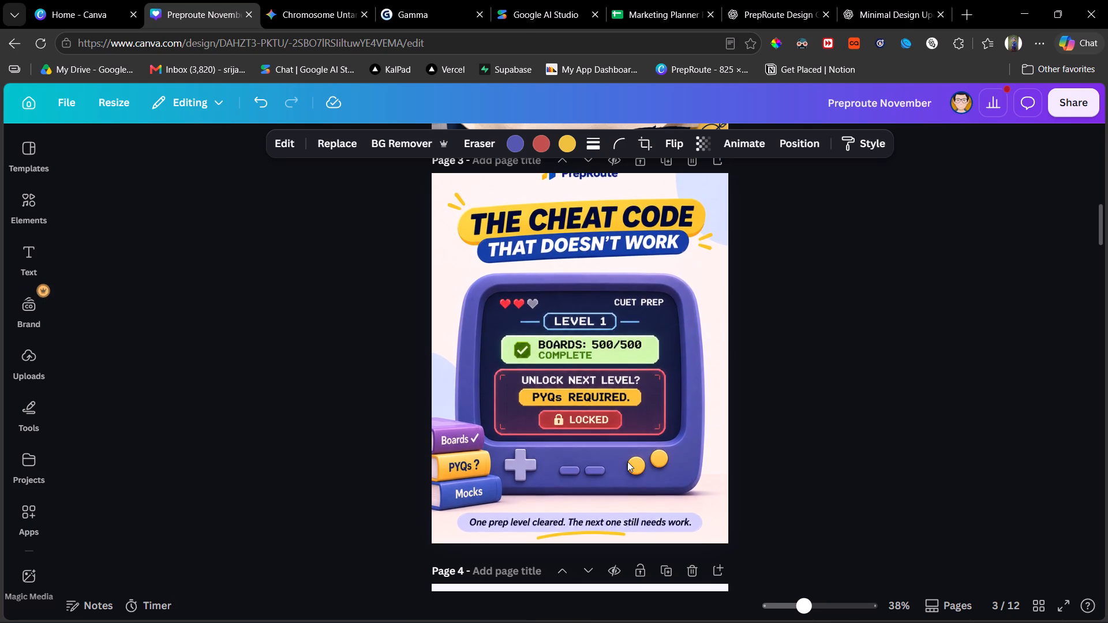
pyautogui.press('Up')
pyautogui.press('Up')
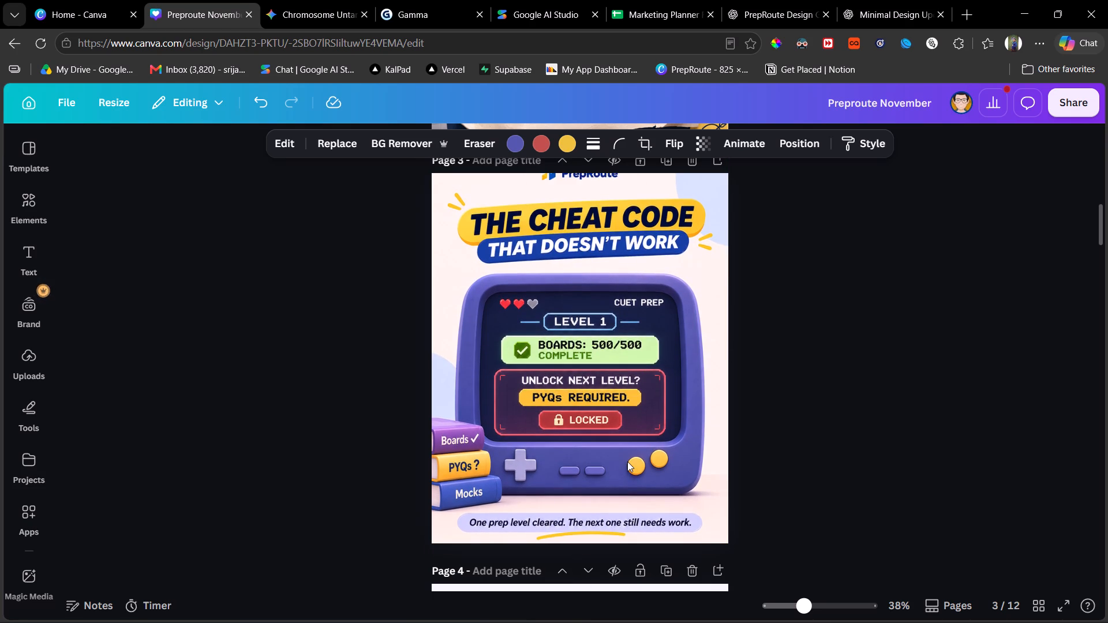
pyautogui.click(769, 373)
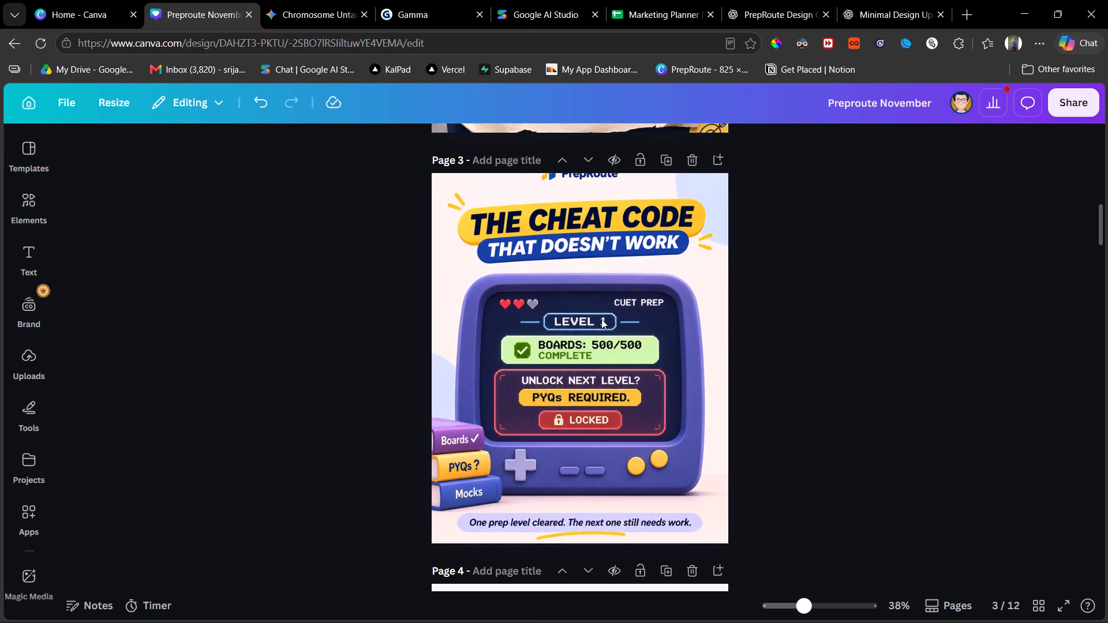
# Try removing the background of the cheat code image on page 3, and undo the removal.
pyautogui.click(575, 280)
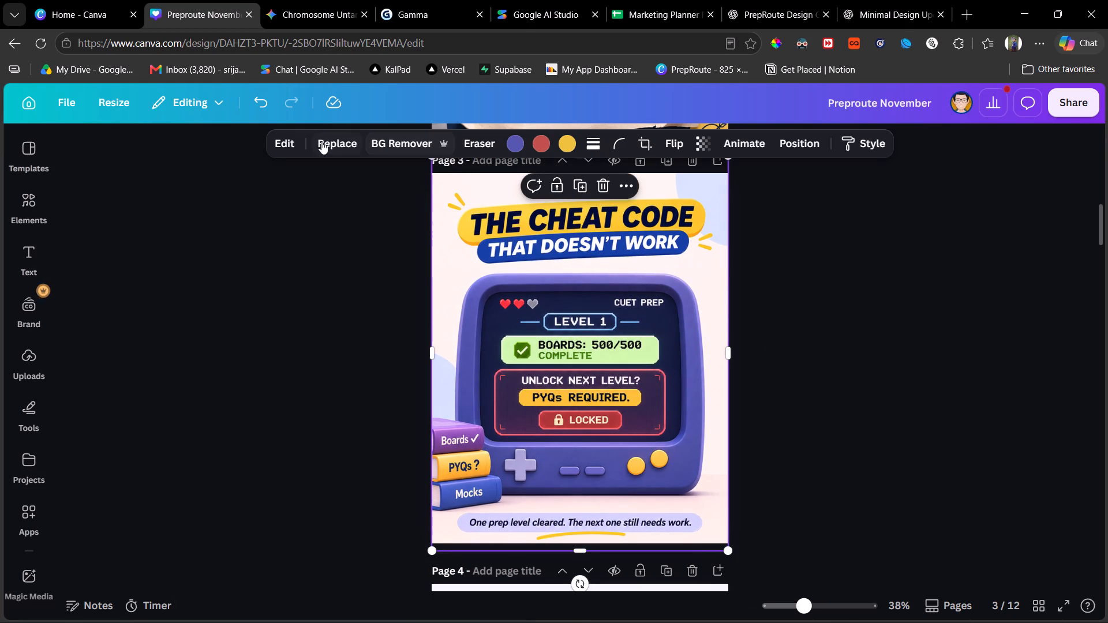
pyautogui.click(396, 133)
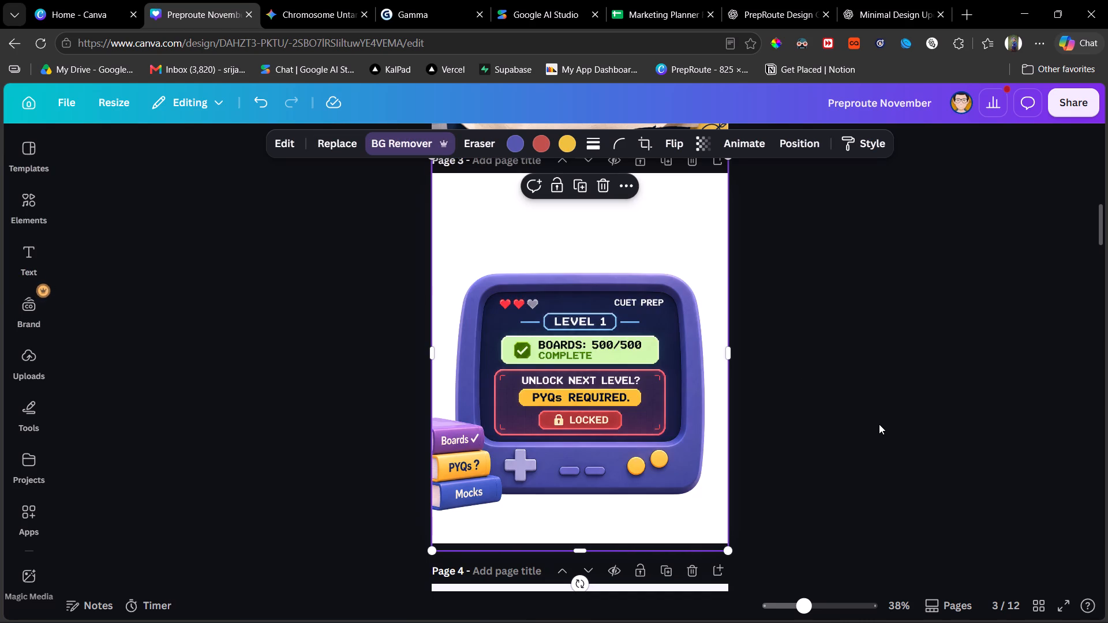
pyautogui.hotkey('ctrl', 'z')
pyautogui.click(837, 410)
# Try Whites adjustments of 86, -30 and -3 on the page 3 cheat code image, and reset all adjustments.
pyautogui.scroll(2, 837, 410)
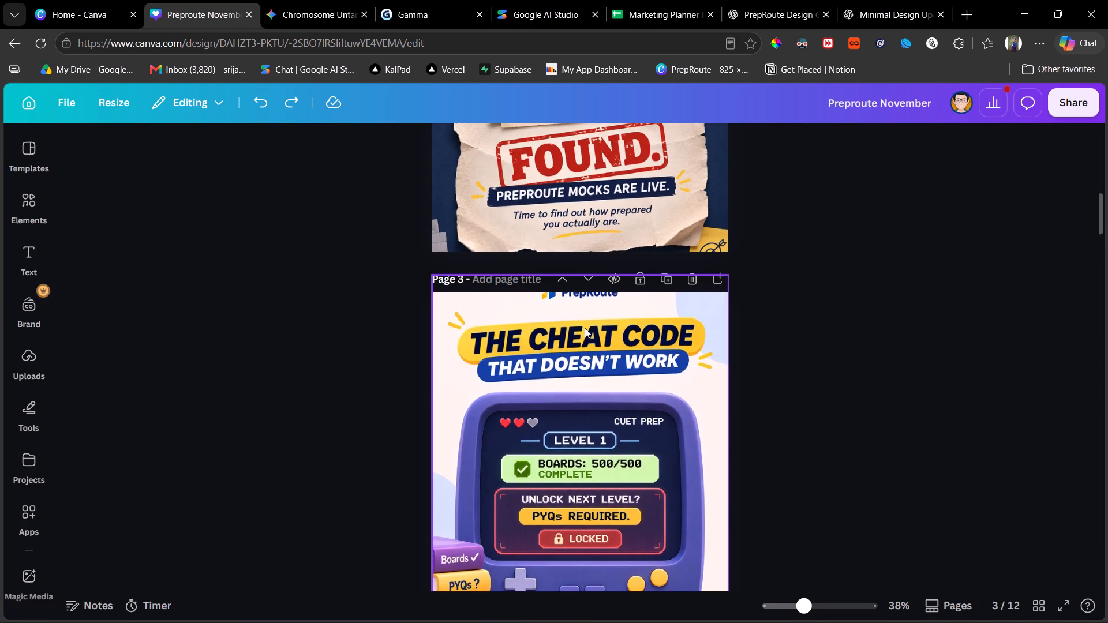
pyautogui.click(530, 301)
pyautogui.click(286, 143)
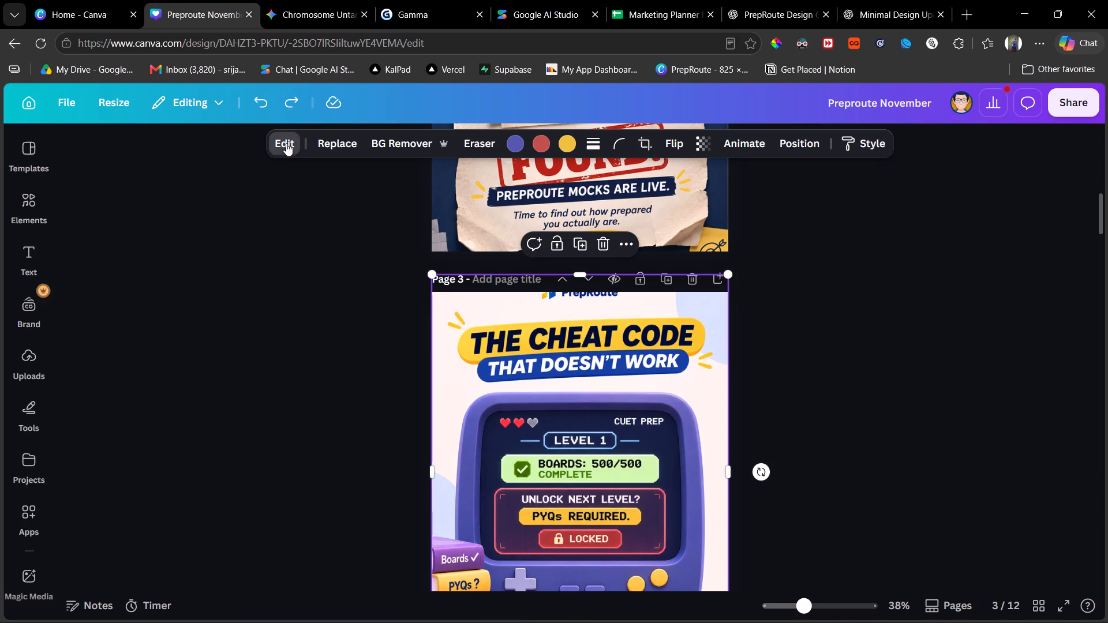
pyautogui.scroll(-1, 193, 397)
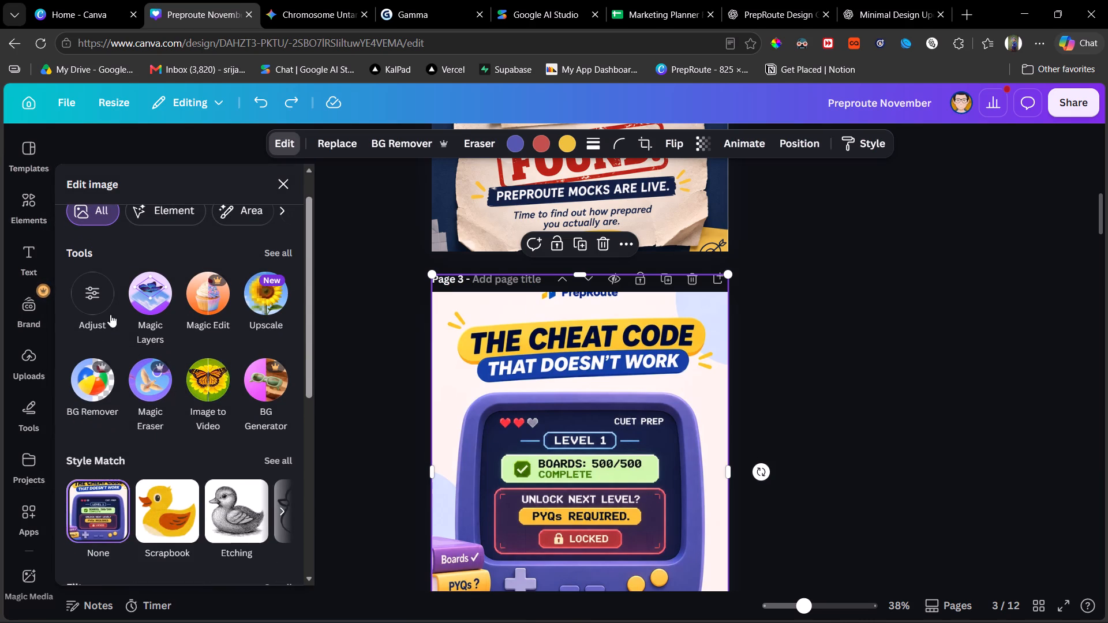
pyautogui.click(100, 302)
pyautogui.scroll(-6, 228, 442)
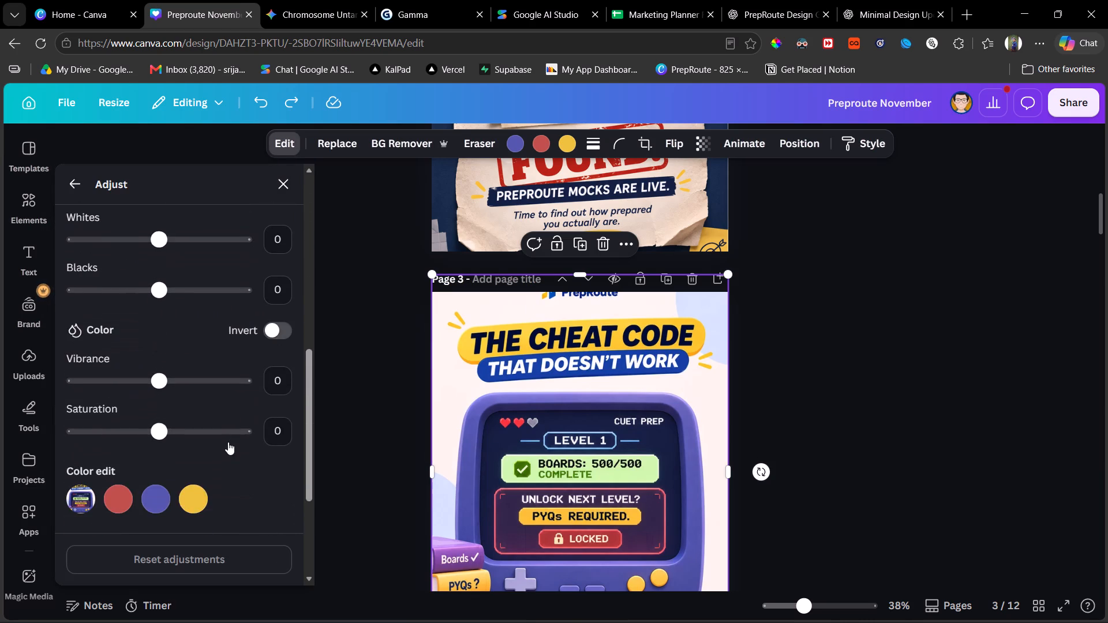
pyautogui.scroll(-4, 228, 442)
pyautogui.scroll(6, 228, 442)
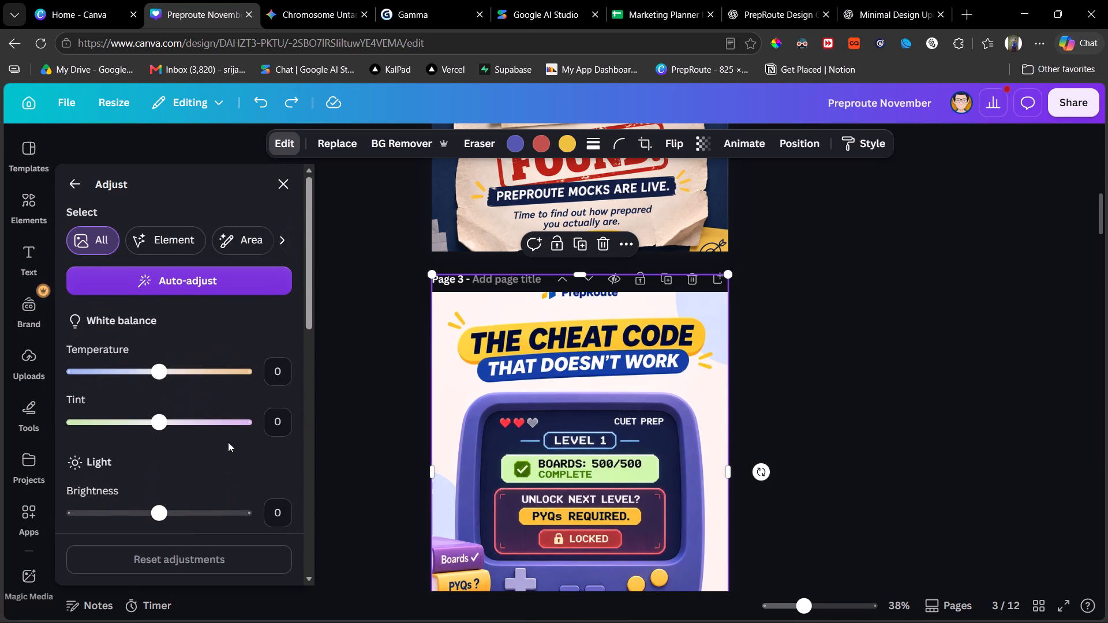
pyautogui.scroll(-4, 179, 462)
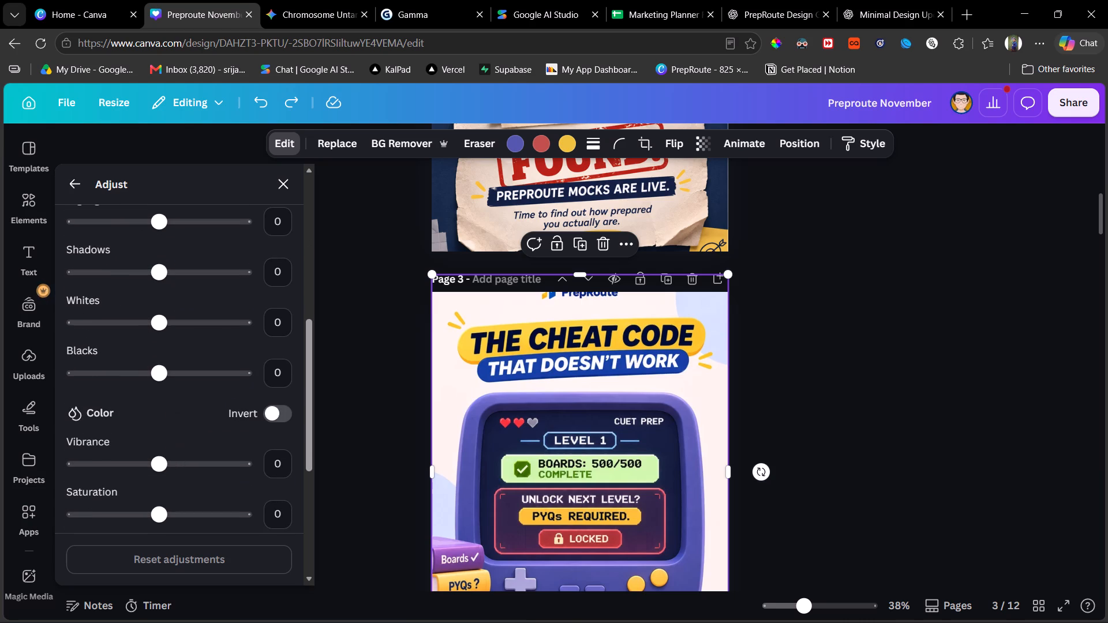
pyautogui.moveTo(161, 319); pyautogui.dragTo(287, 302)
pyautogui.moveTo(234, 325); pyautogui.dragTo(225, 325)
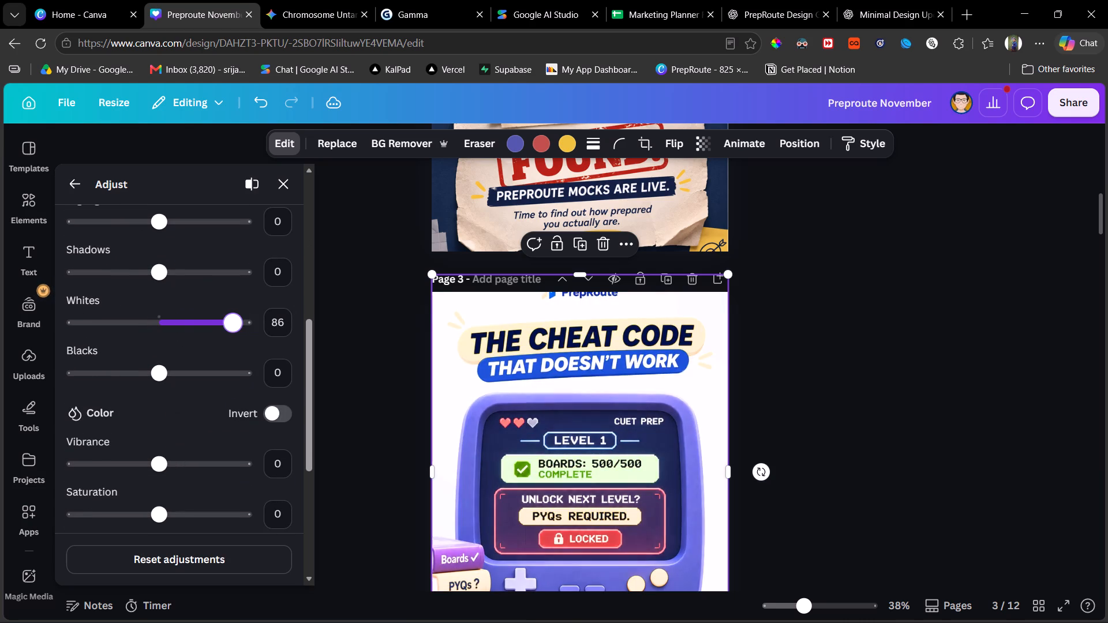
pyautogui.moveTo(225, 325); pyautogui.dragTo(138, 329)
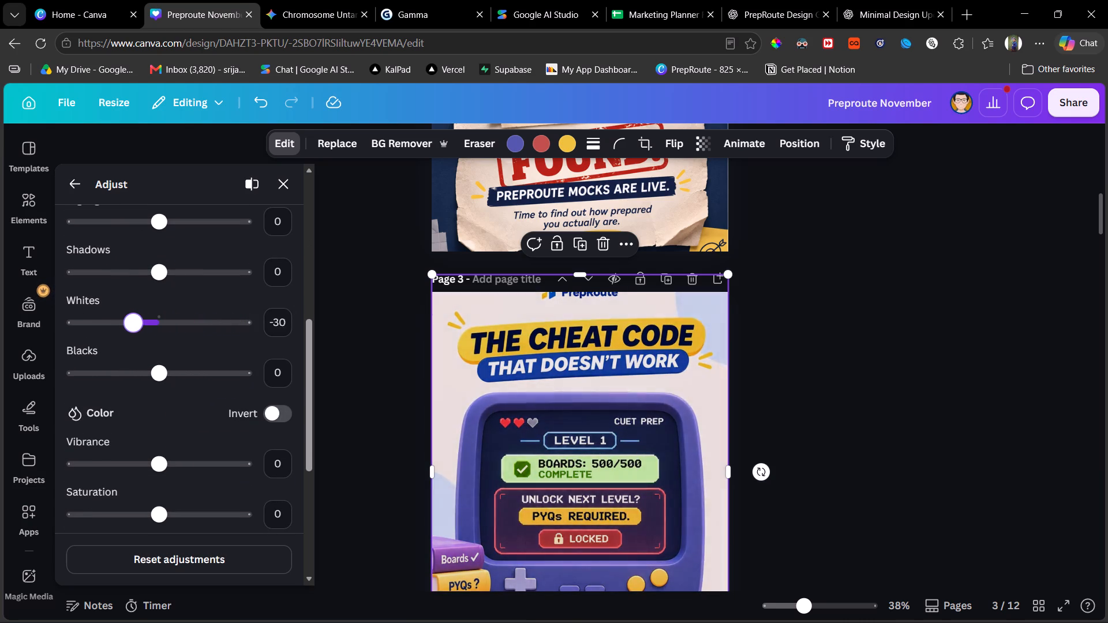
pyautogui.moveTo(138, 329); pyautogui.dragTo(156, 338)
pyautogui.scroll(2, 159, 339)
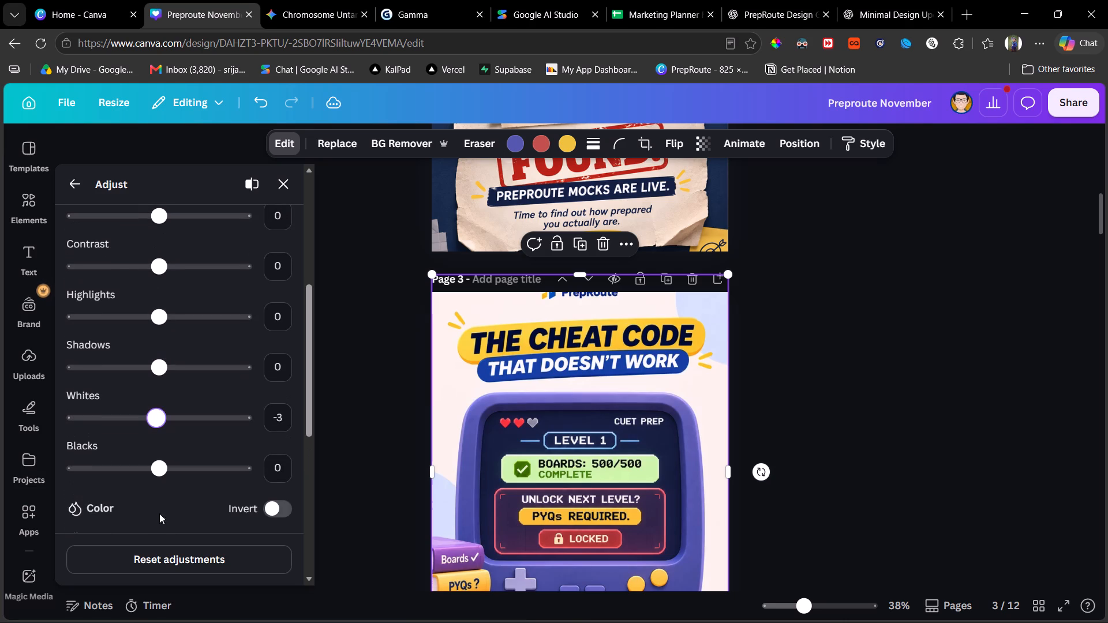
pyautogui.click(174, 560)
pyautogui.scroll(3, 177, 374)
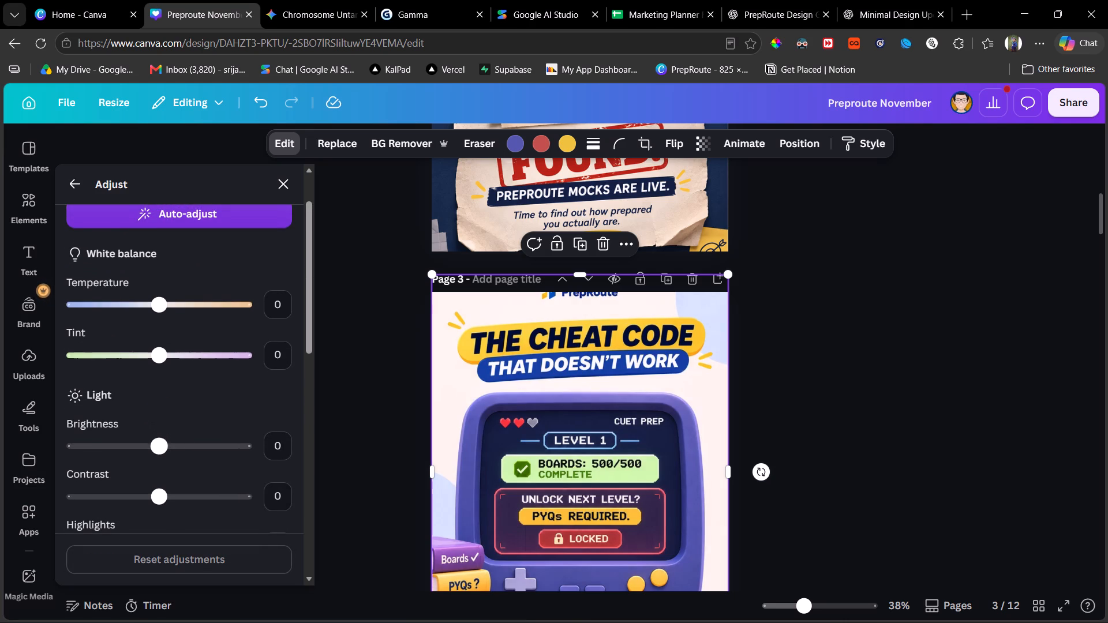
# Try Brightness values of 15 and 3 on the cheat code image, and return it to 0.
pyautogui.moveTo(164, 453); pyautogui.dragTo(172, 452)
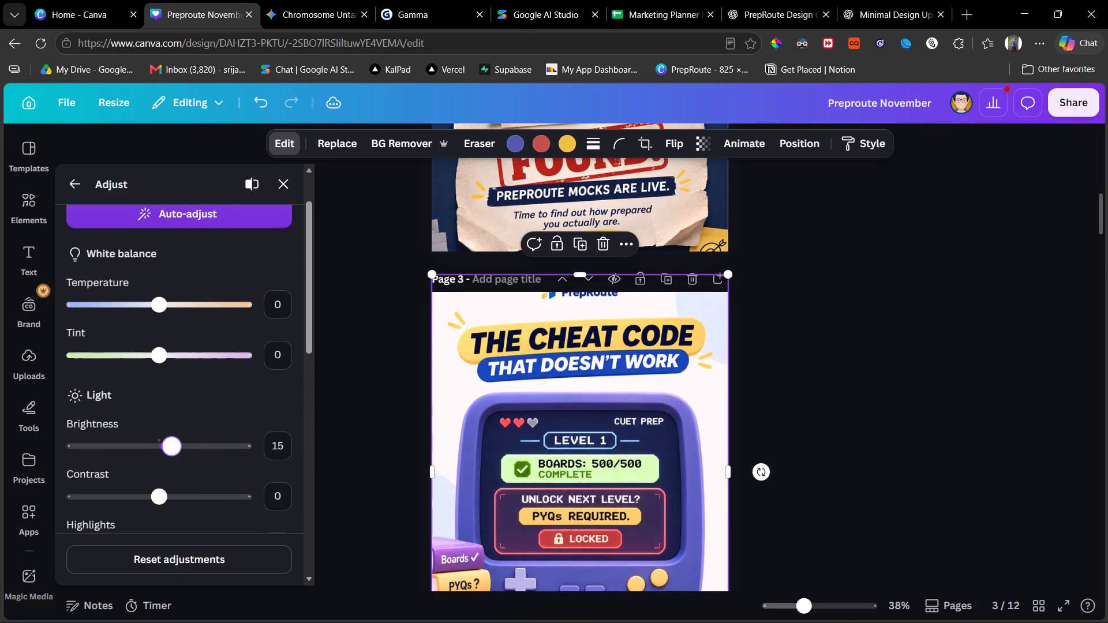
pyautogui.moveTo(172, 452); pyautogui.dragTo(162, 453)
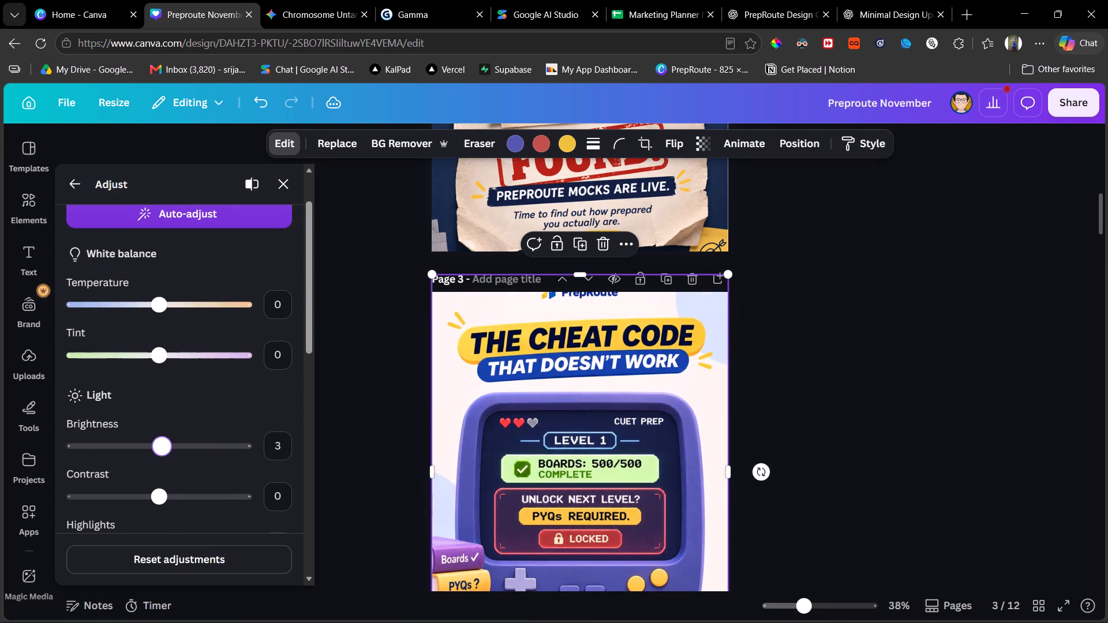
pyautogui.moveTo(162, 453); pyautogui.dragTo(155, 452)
# Set the white balance Temperature of the page 3 cheat code image to -20.
pyautogui.click(268, 299)
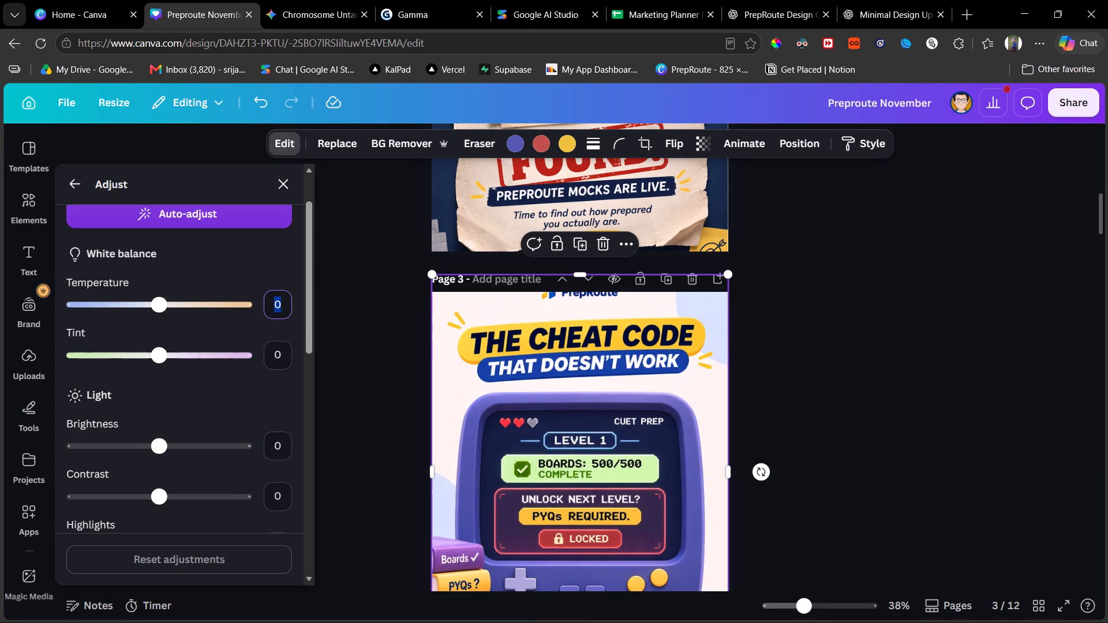
pyautogui.write('-20')
pyautogui.press('Return')
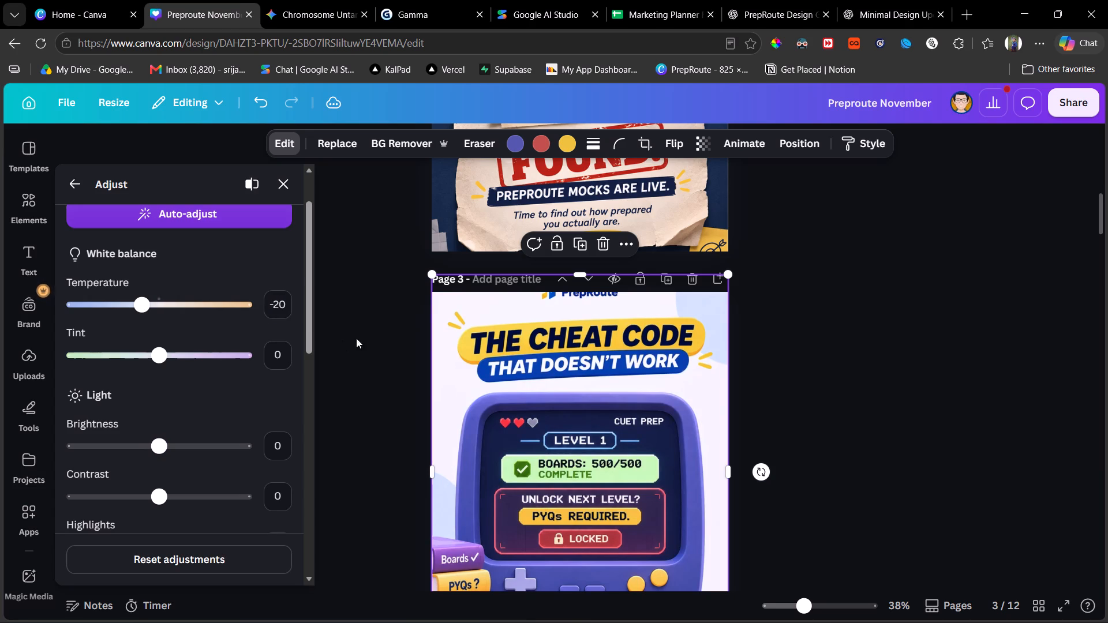
pyautogui.scroll(-1, 401, 361)
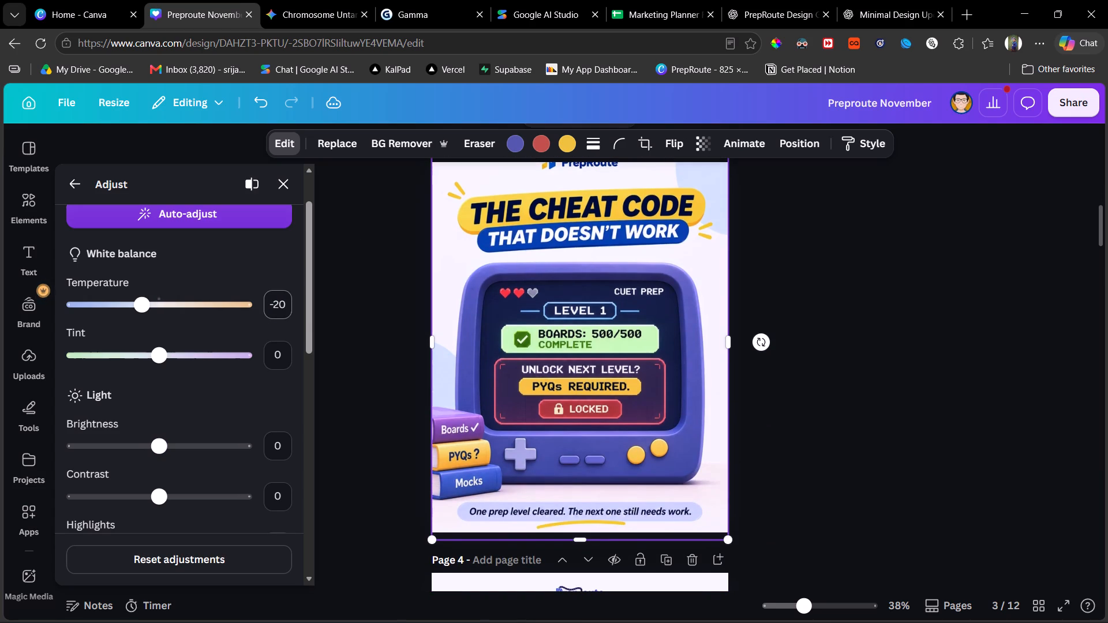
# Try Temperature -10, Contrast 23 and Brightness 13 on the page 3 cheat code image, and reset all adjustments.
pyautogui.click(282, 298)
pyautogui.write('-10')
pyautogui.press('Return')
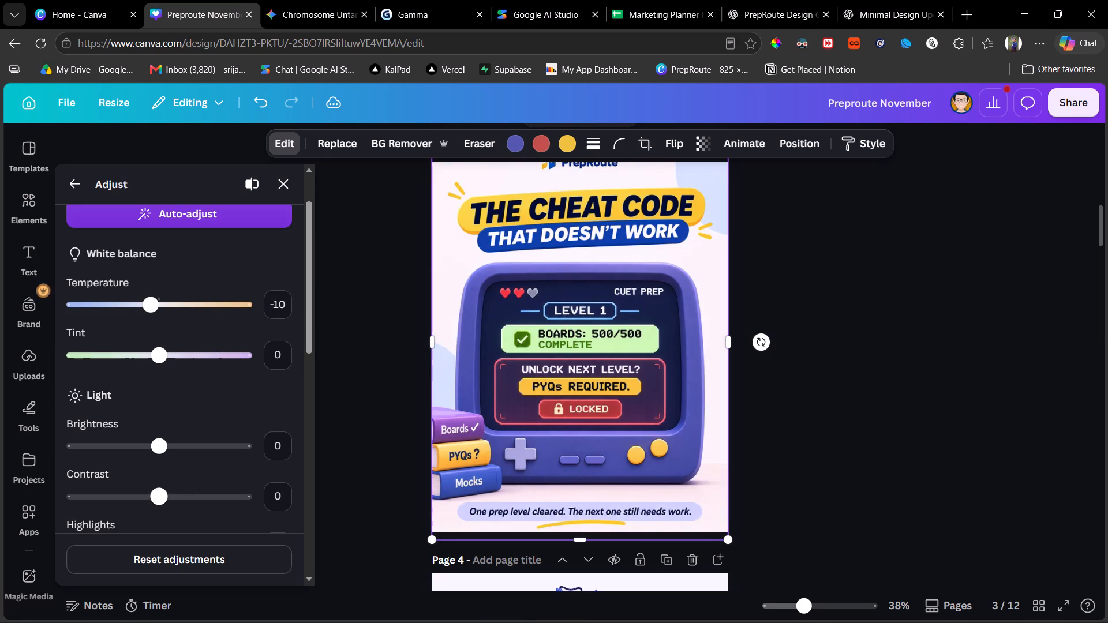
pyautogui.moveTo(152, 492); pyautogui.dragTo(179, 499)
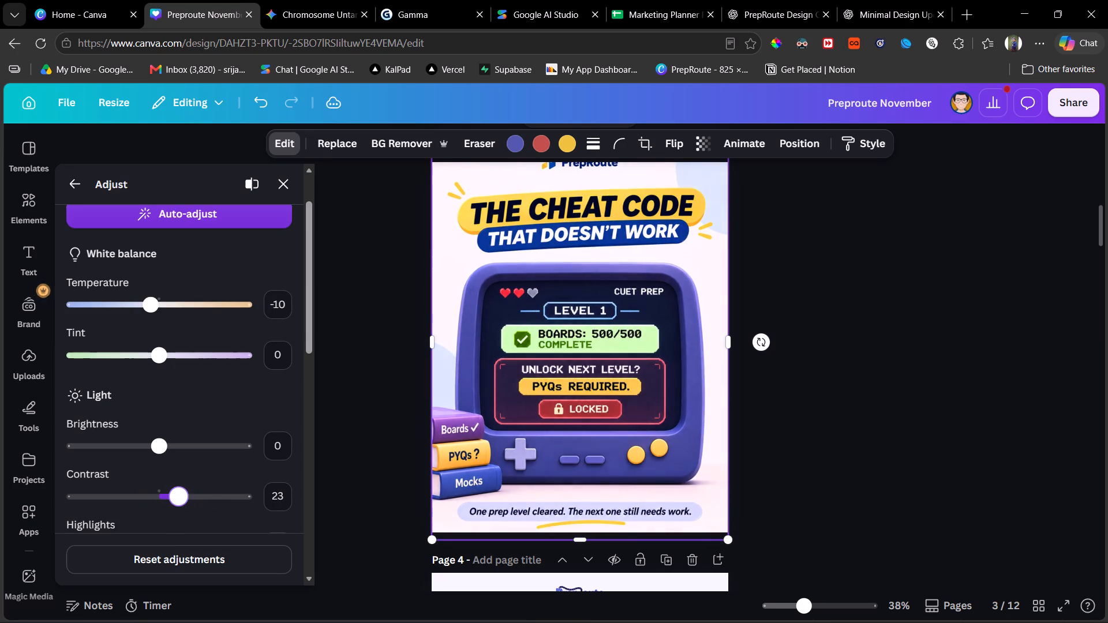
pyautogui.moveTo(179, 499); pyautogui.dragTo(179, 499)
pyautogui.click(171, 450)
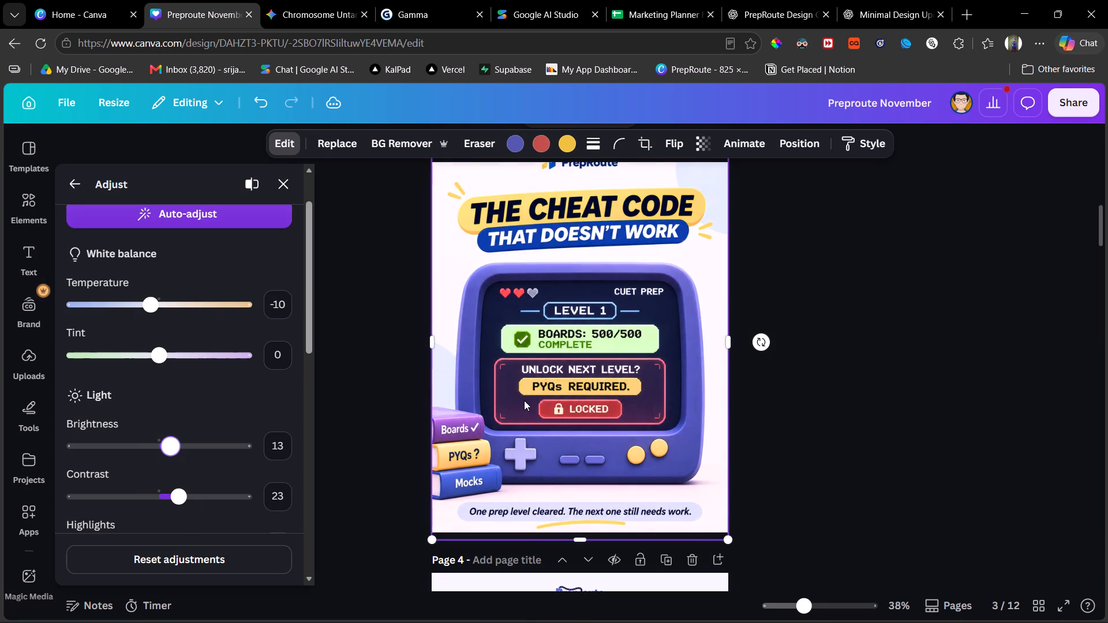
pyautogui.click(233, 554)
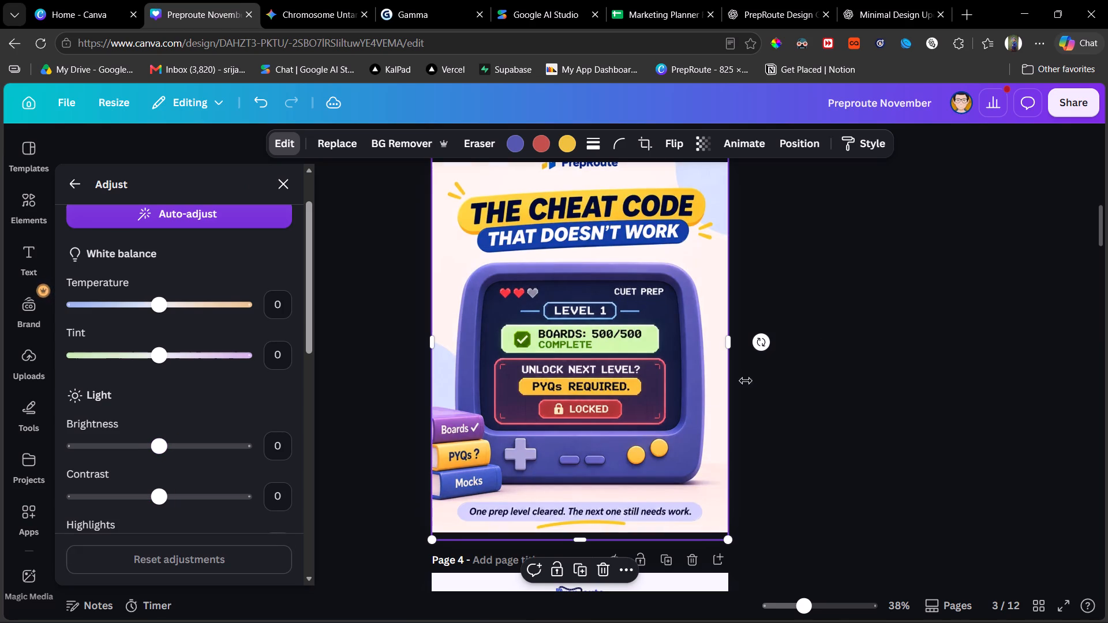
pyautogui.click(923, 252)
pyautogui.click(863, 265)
# Erase the PrepRoute logo at the top of the page 3 cheat code image with Magic Eraser at brush size 40.
pyautogui.scroll(7, 863, 265)
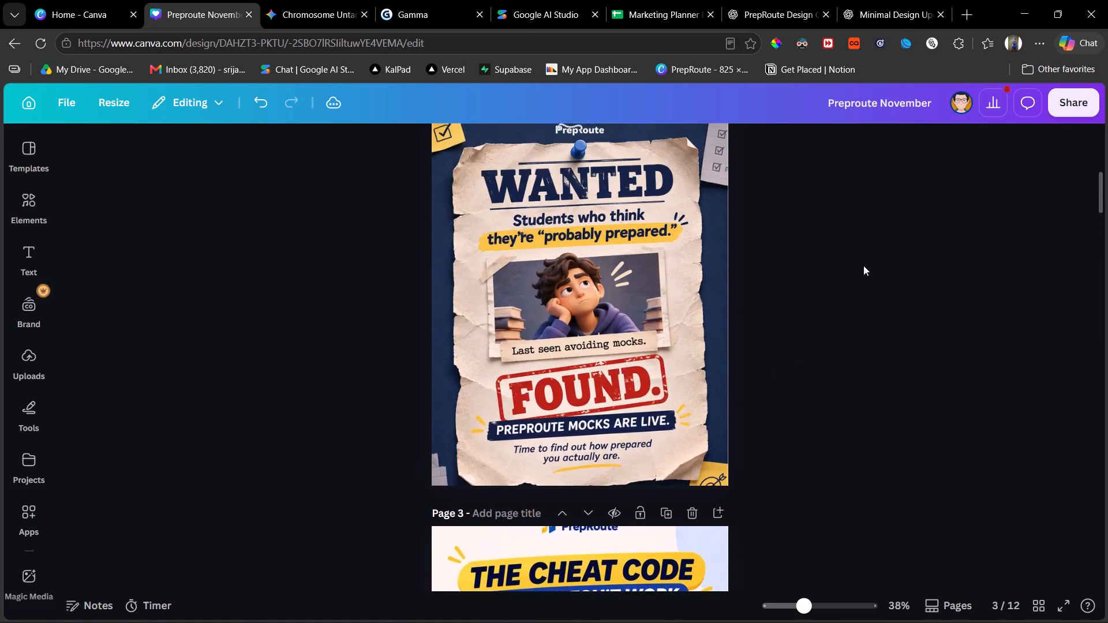
pyautogui.scroll(5, 863, 265)
pyautogui.scroll(-6, 863, 265)
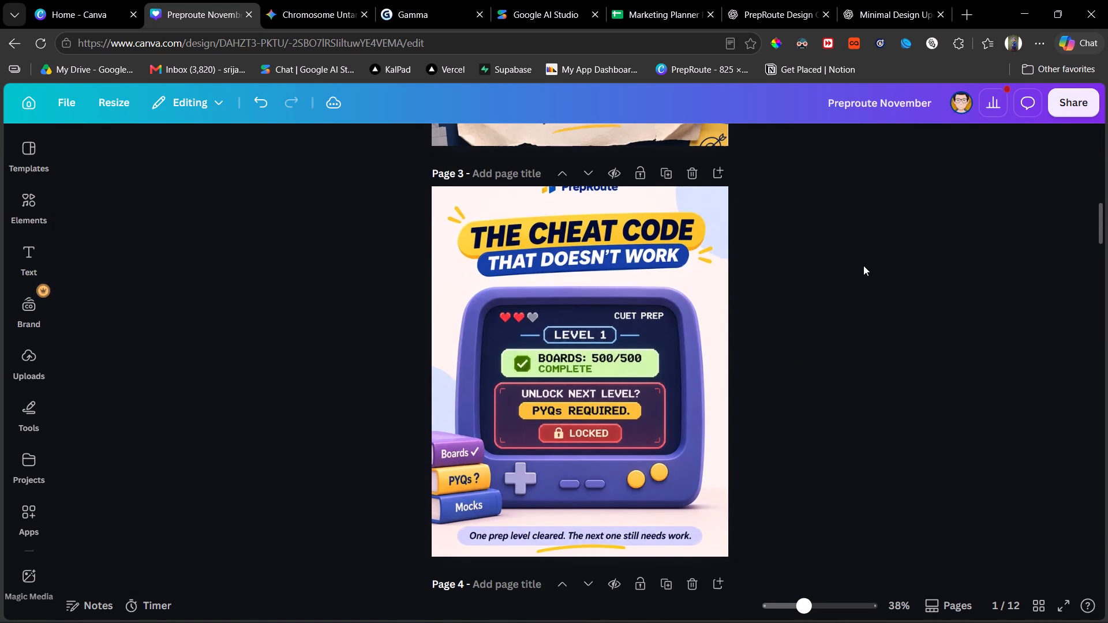
pyautogui.scroll(-1, 863, 265)
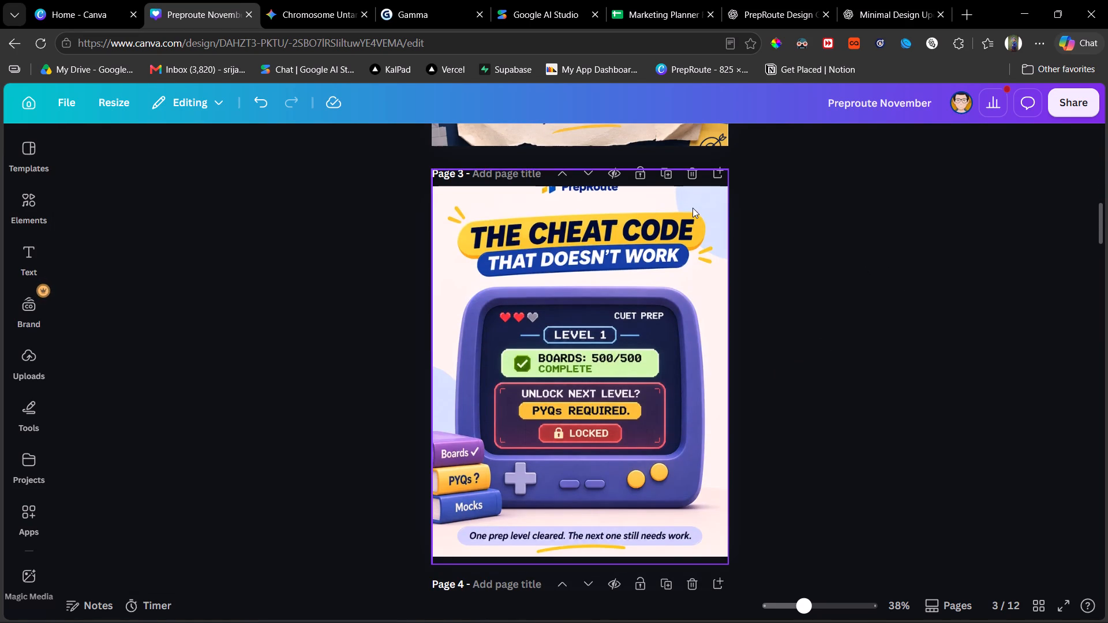
pyautogui.click(692, 208)
pyautogui.click(475, 137)
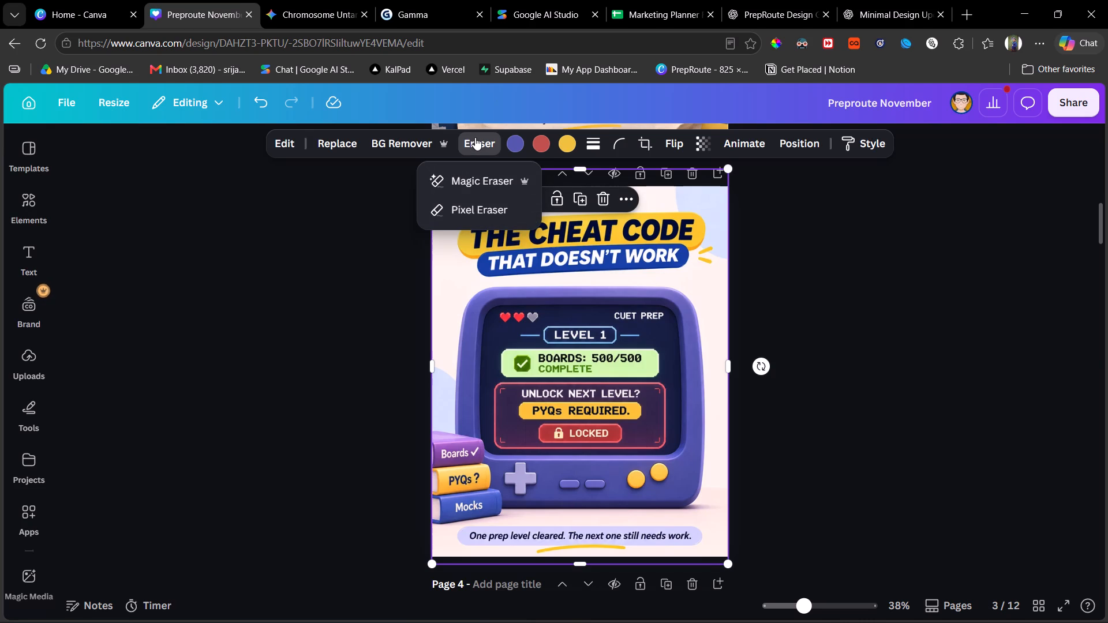
pyautogui.click(466, 181)
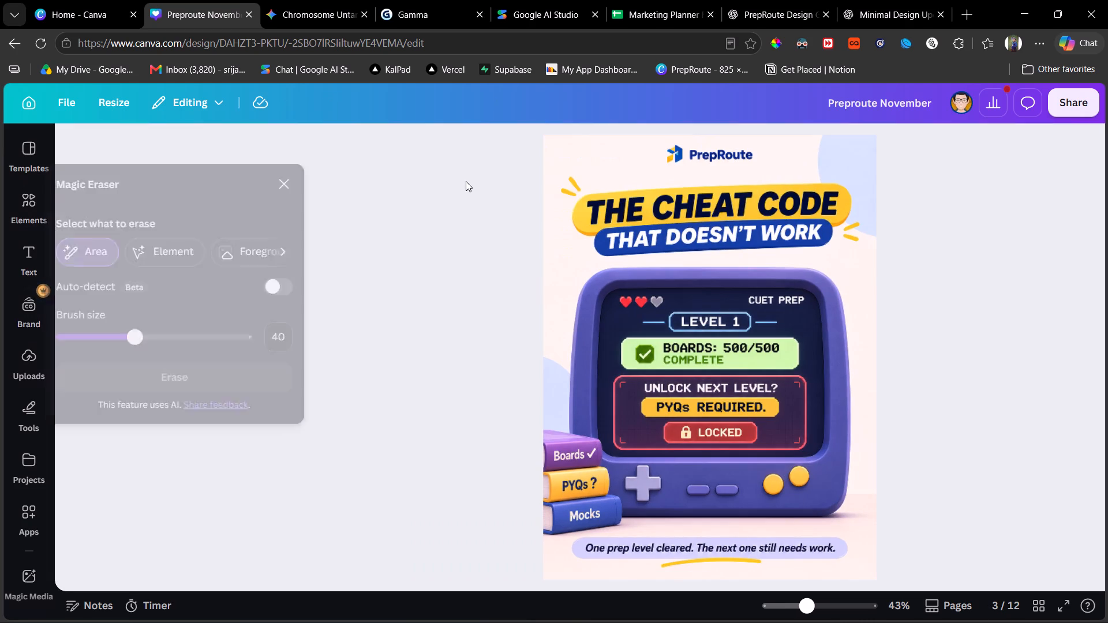
pyautogui.moveTo(673, 152); pyautogui.dragTo(720, 152)
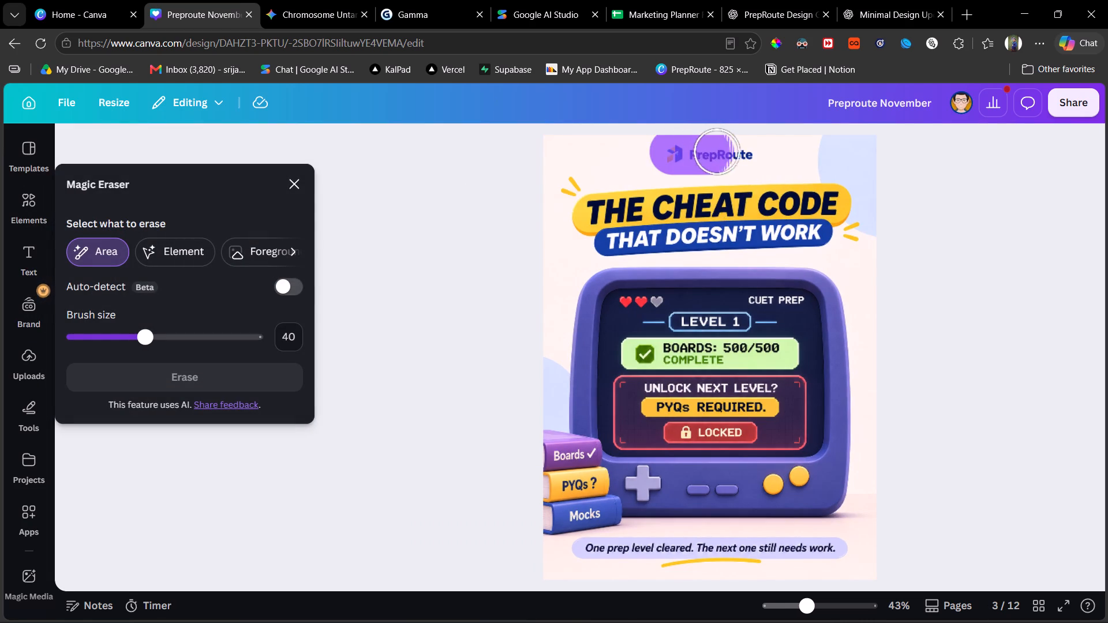
pyautogui.moveTo(720, 152); pyautogui.dragTo(750, 151)
pyautogui.click(230, 377)
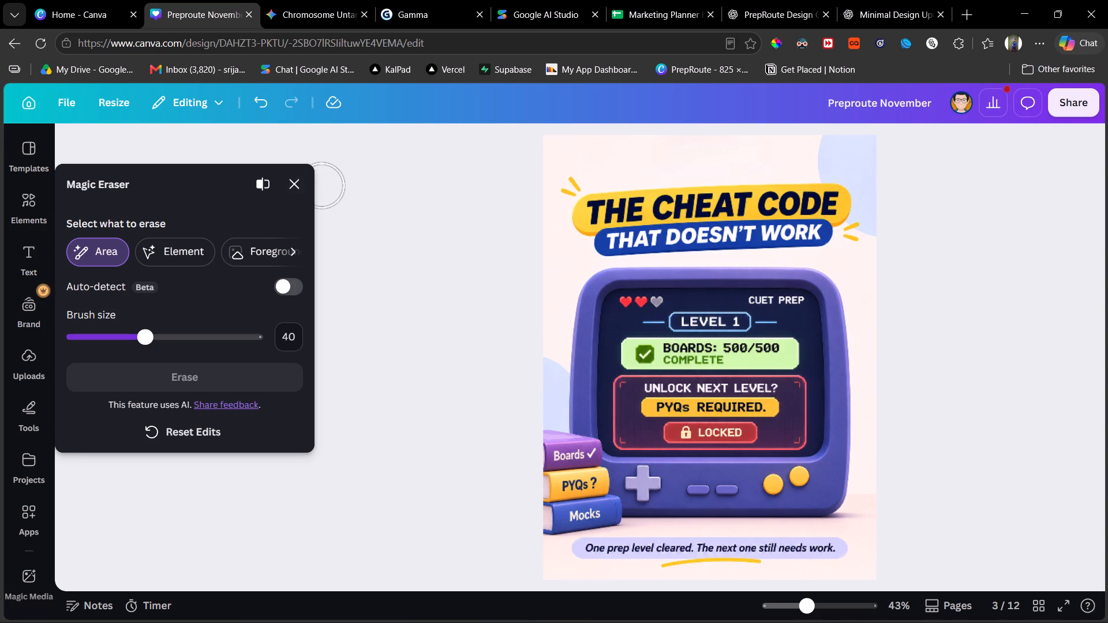
pyautogui.click(301, 186)
pyautogui.click(791, 273)
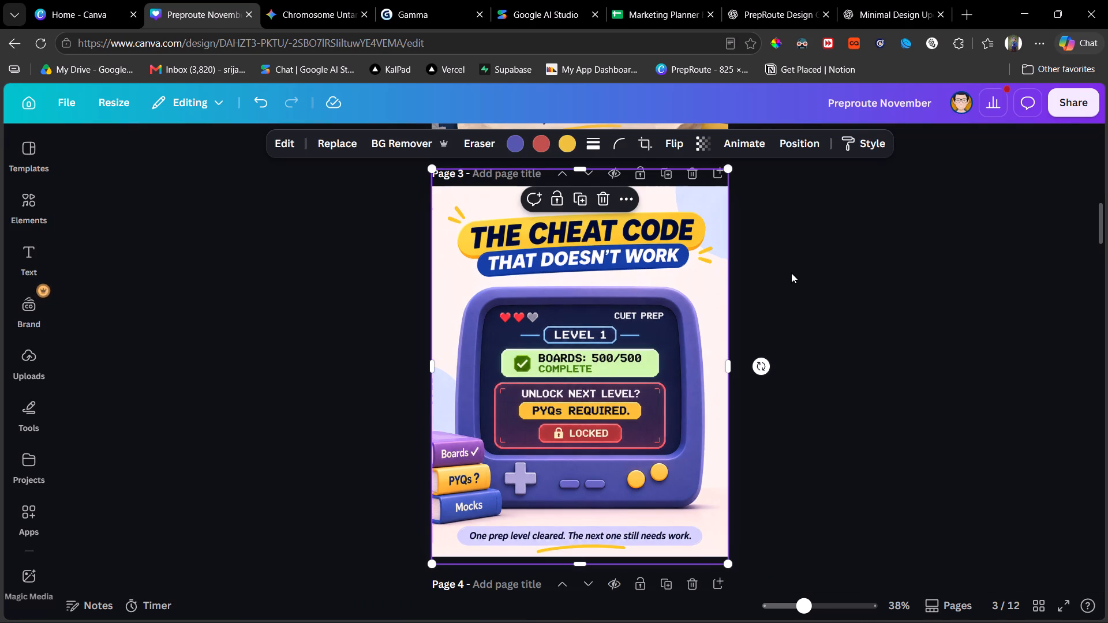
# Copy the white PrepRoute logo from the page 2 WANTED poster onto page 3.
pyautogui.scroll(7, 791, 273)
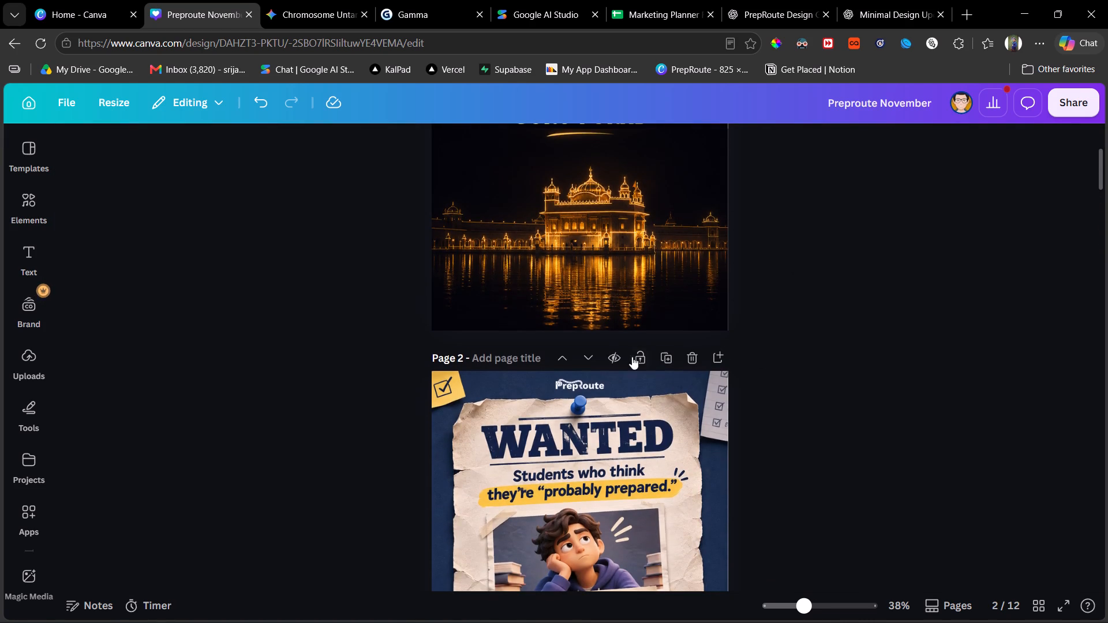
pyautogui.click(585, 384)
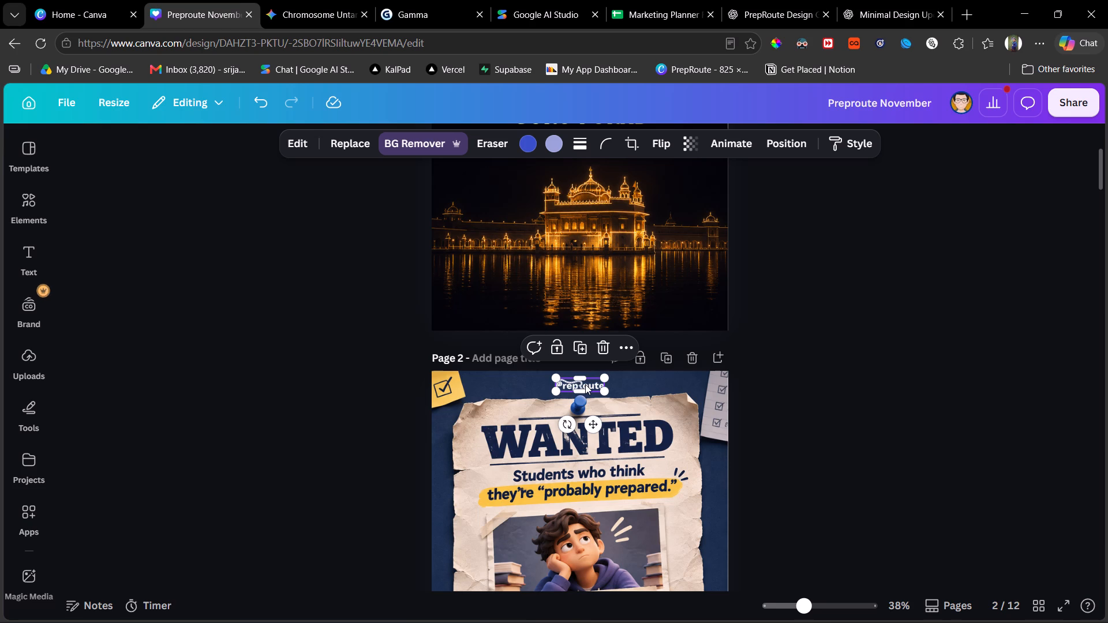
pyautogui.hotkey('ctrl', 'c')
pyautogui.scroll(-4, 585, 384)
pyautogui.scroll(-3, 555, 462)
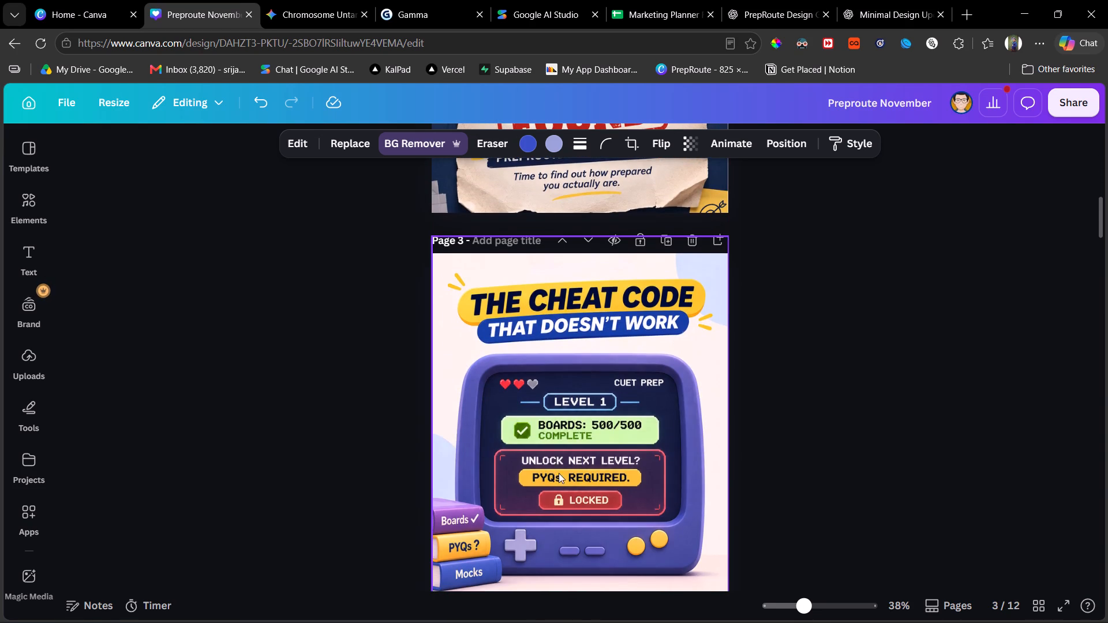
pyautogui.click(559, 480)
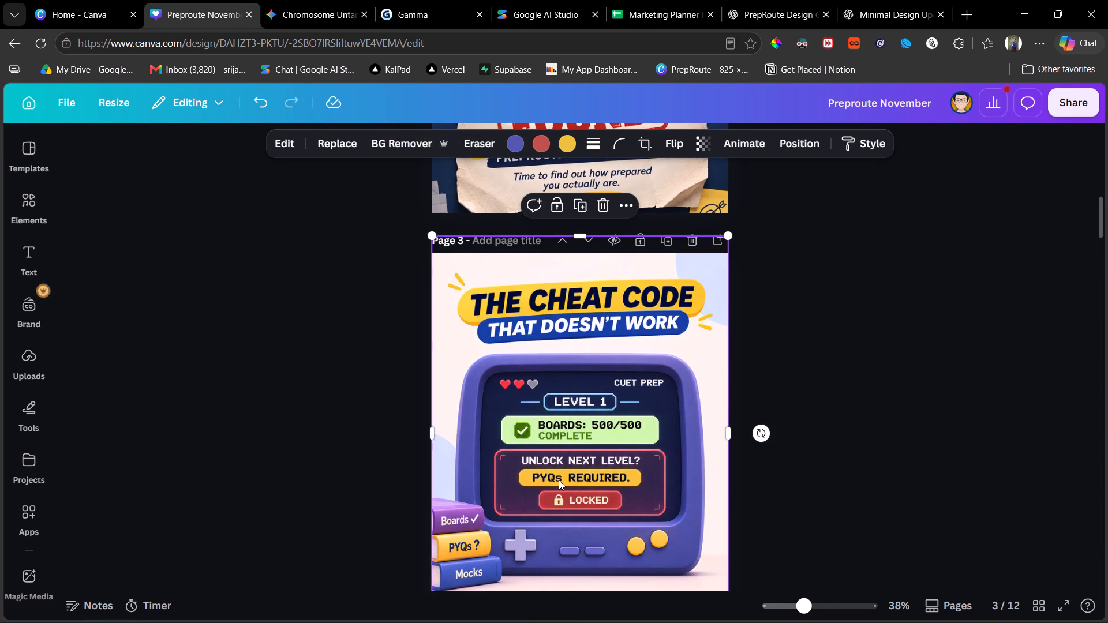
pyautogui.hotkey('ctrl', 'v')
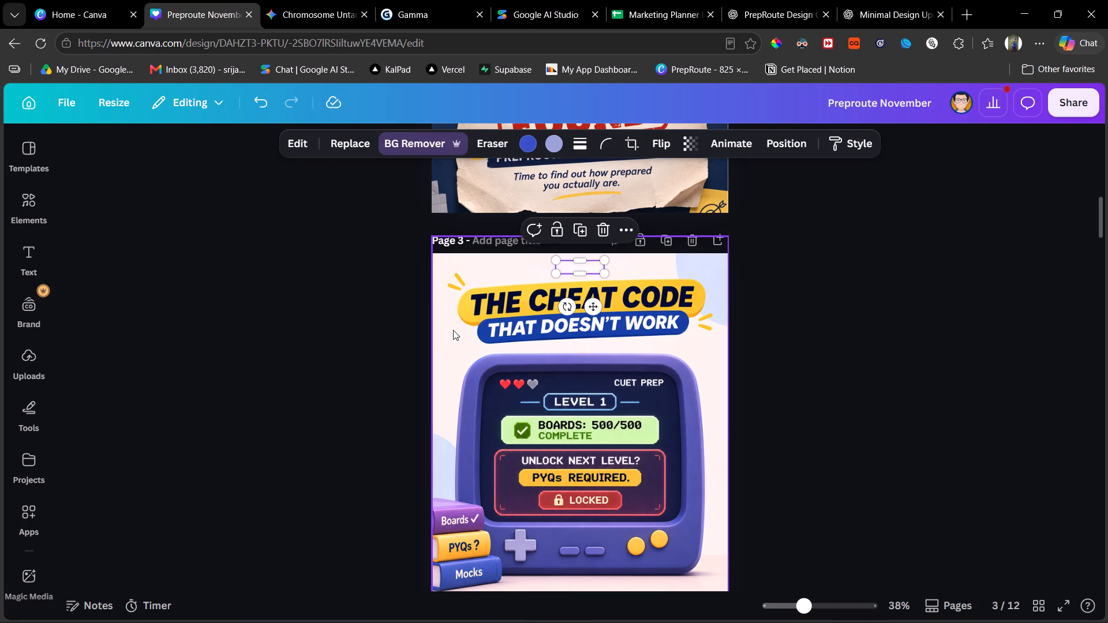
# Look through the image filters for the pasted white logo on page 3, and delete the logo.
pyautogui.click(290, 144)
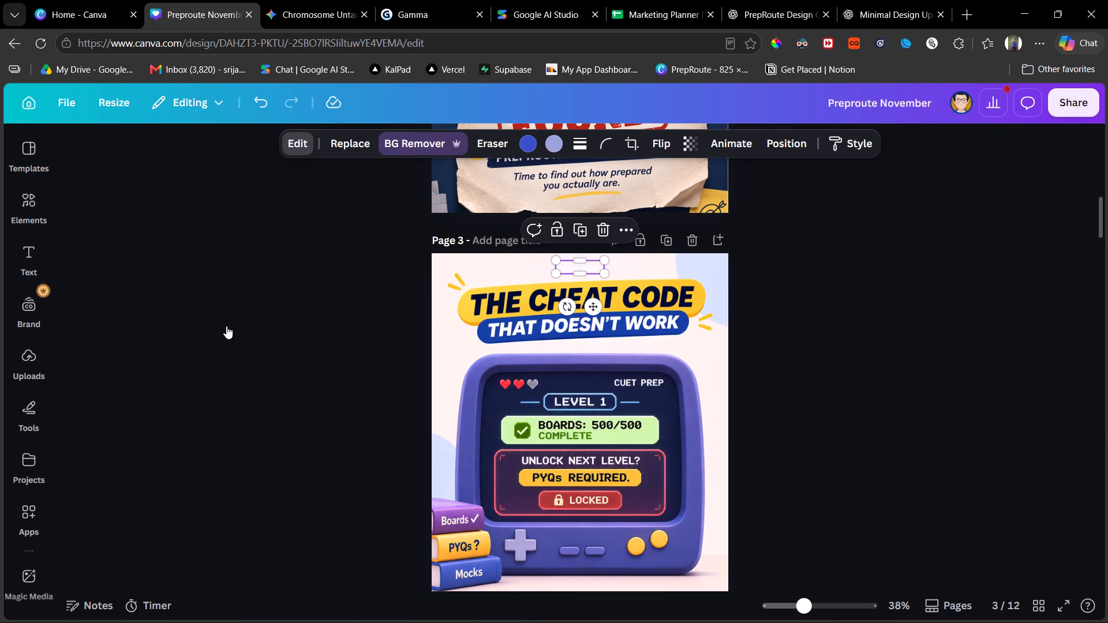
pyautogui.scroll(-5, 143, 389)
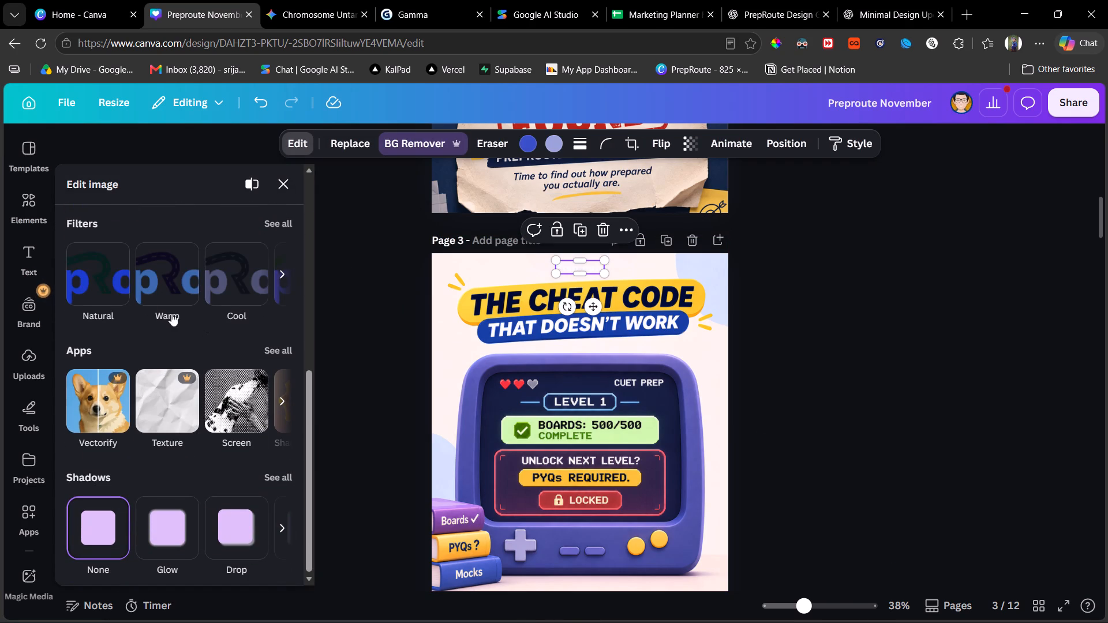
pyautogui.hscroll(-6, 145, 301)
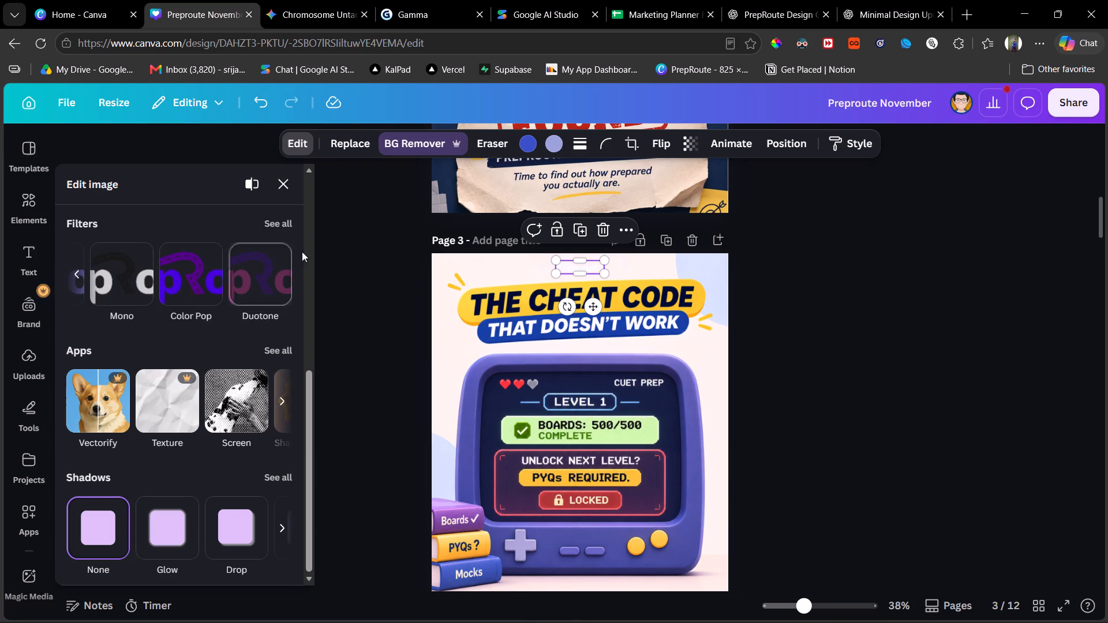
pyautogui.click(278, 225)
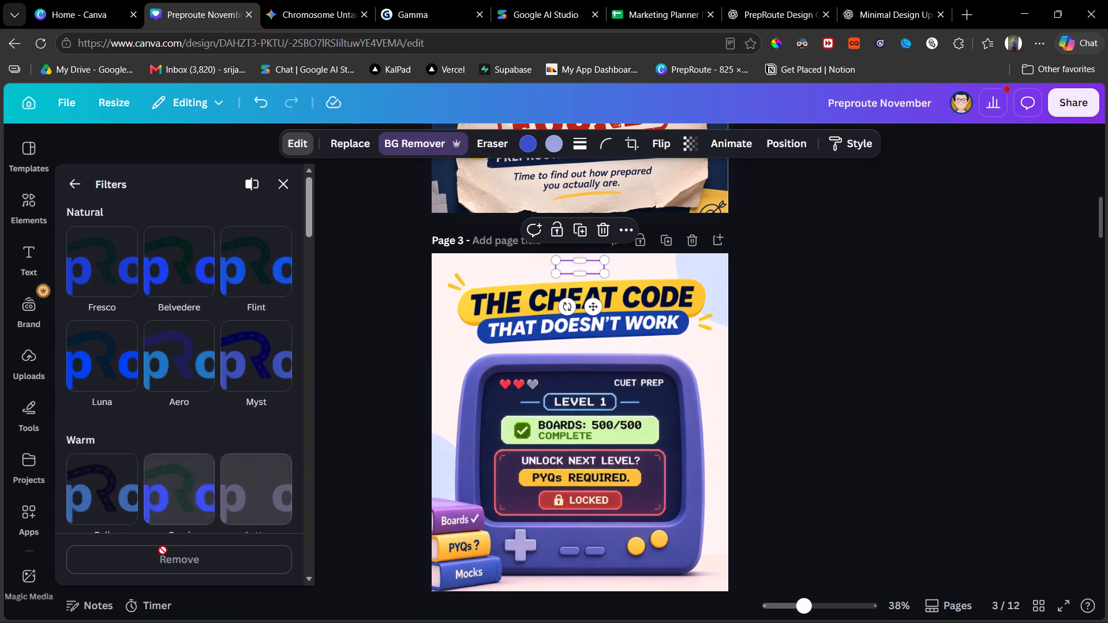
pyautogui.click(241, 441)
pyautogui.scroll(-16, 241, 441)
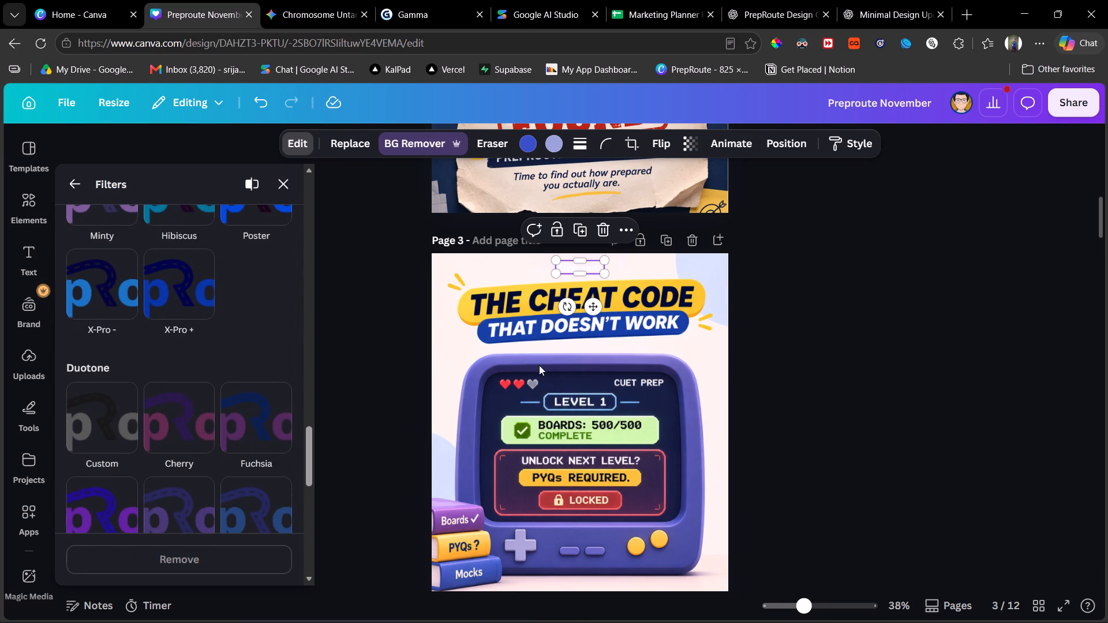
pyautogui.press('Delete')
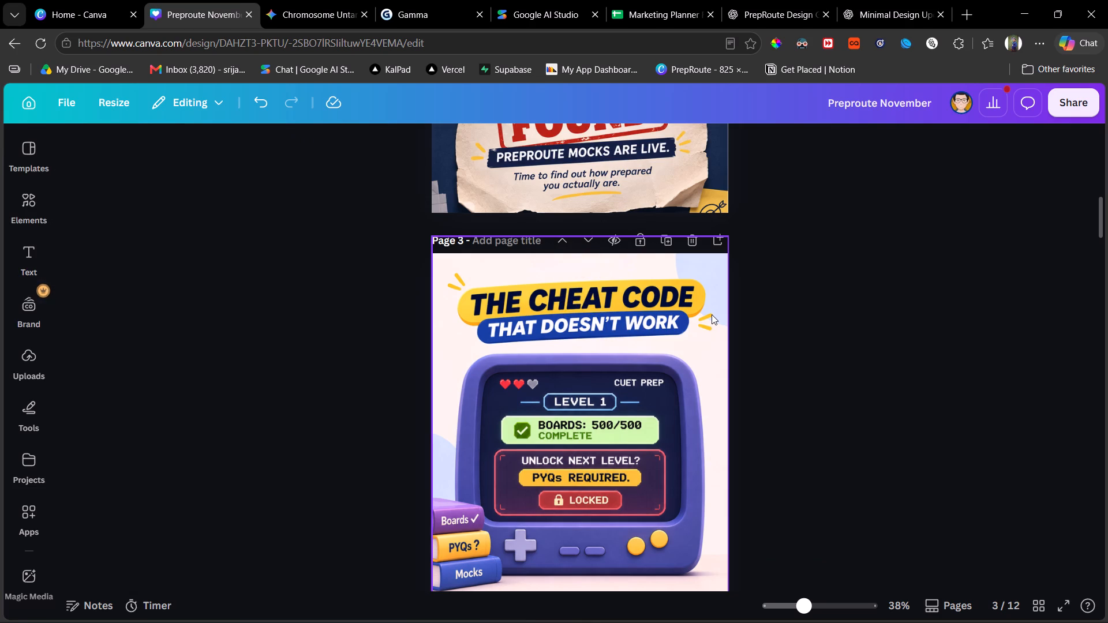
# Copy the blue PrepRoute logo from the page 4 CUET score design to the top of page 3.
pyautogui.scroll(5, 620, 5)
pyautogui.scroll(7, 617, 314)
pyautogui.scroll(-1, 617, 314)
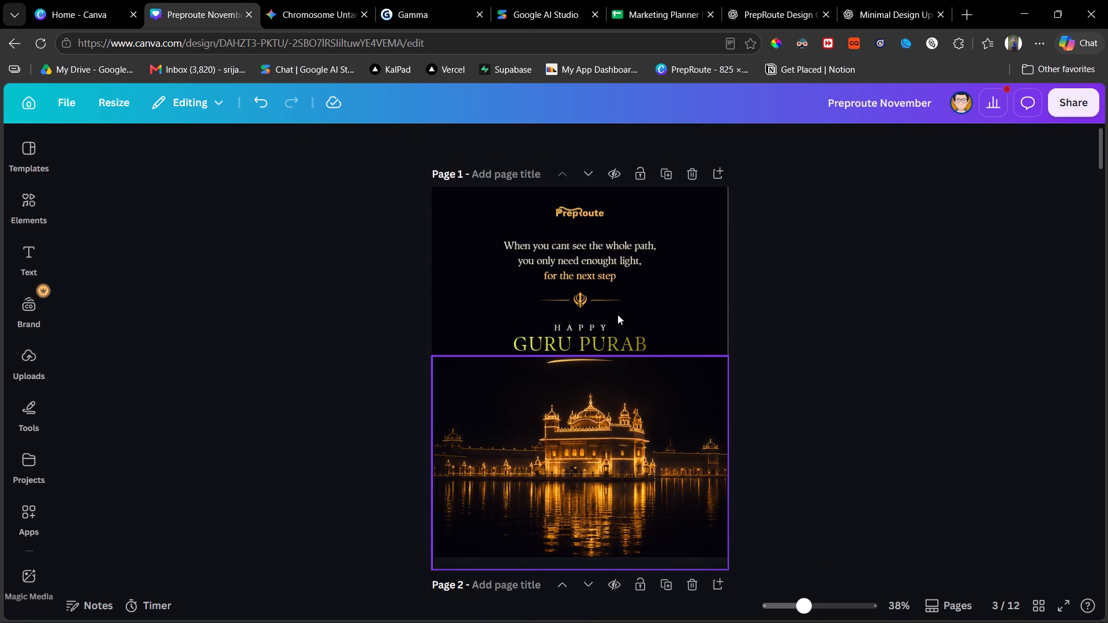
pyautogui.scroll(-1, 617, 314)
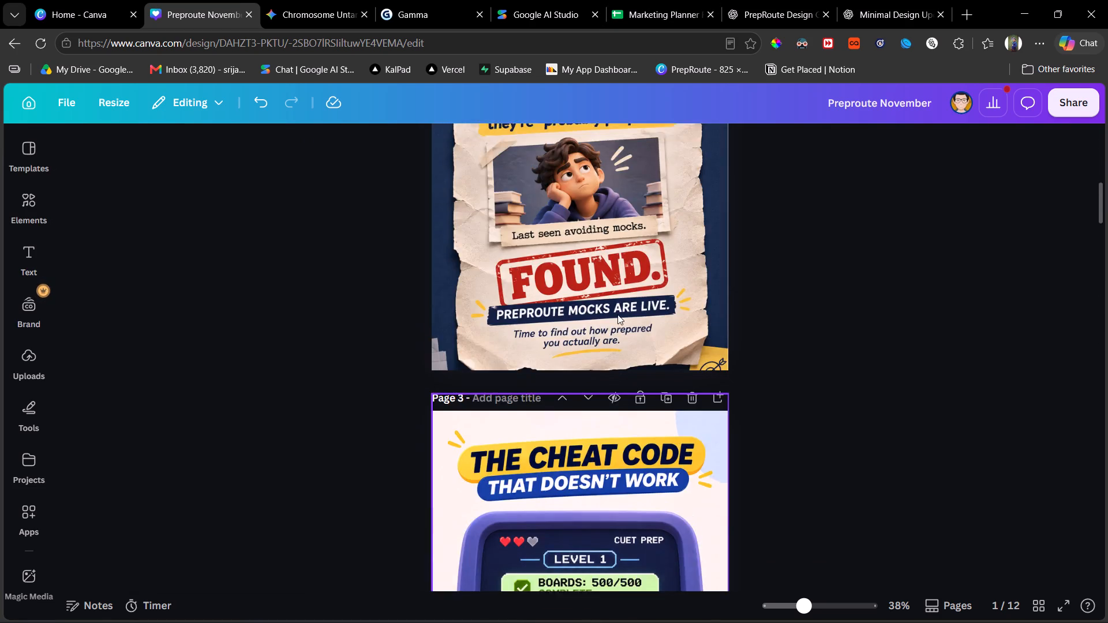
pyautogui.scroll(-1, 617, 314)
pyautogui.scroll(1, 609, 324)
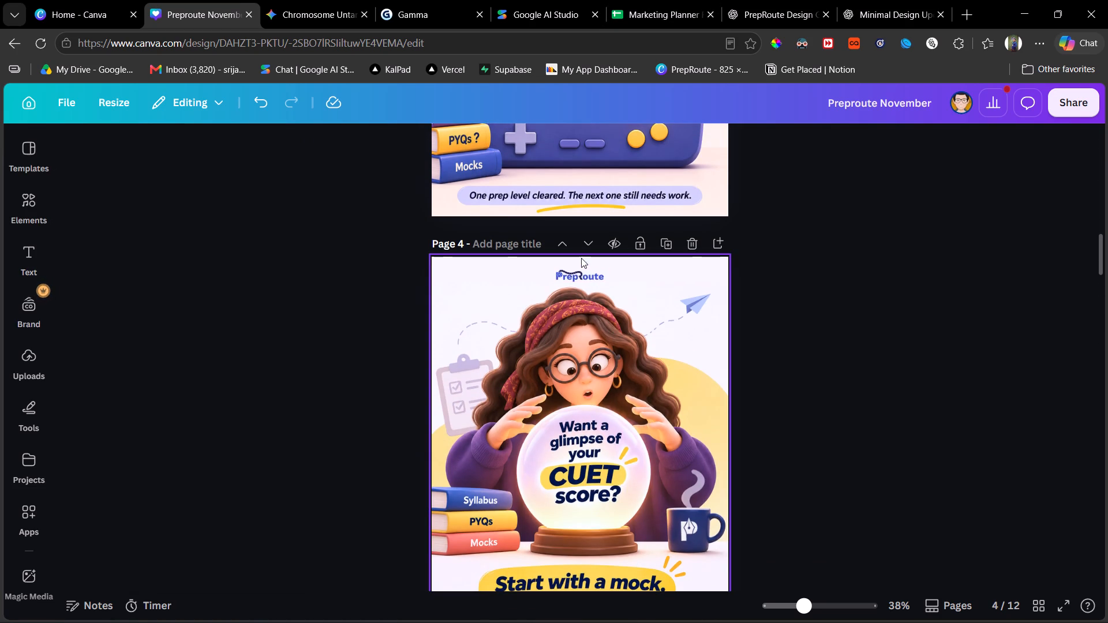
pyautogui.click(582, 269)
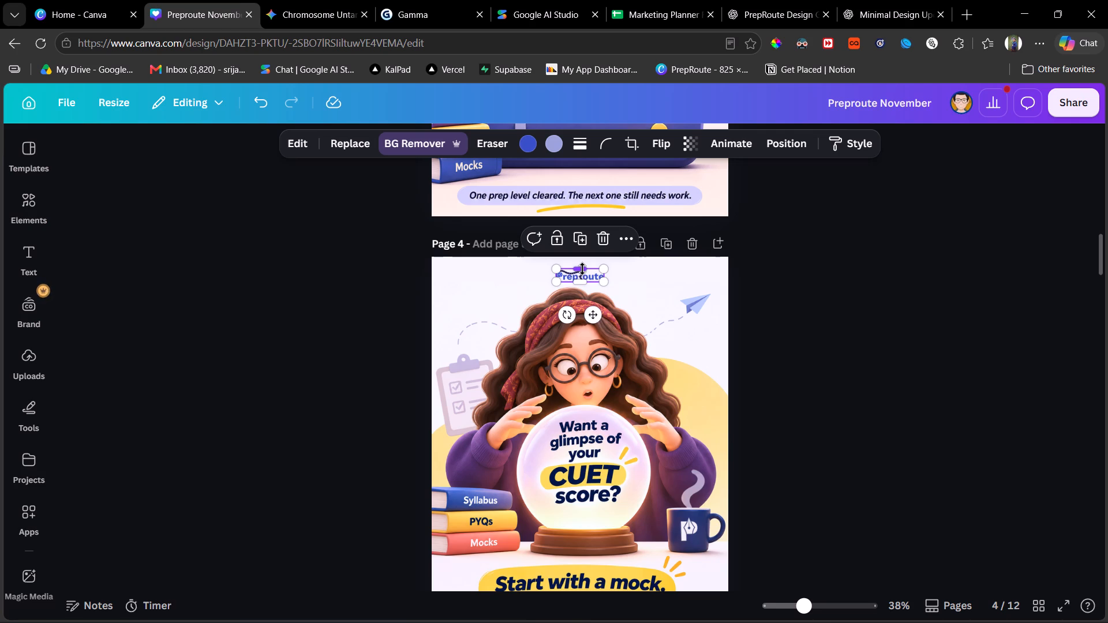
pyautogui.hotkey('ctrl', 'c')
pyautogui.scroll(3, 582, 269)
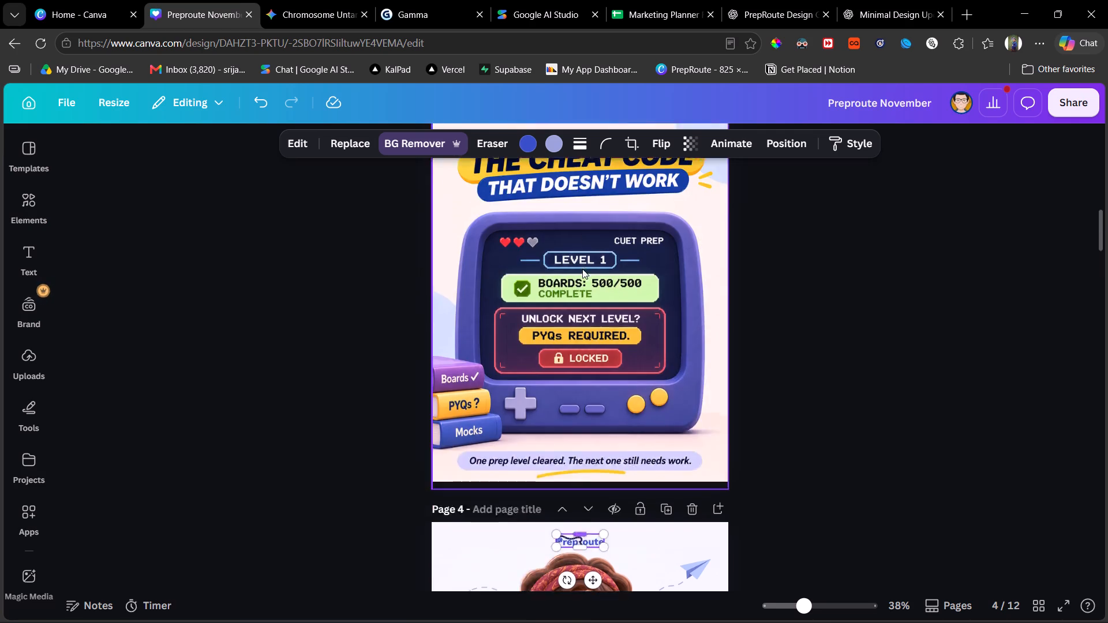
pyautogui.click(596, 331)
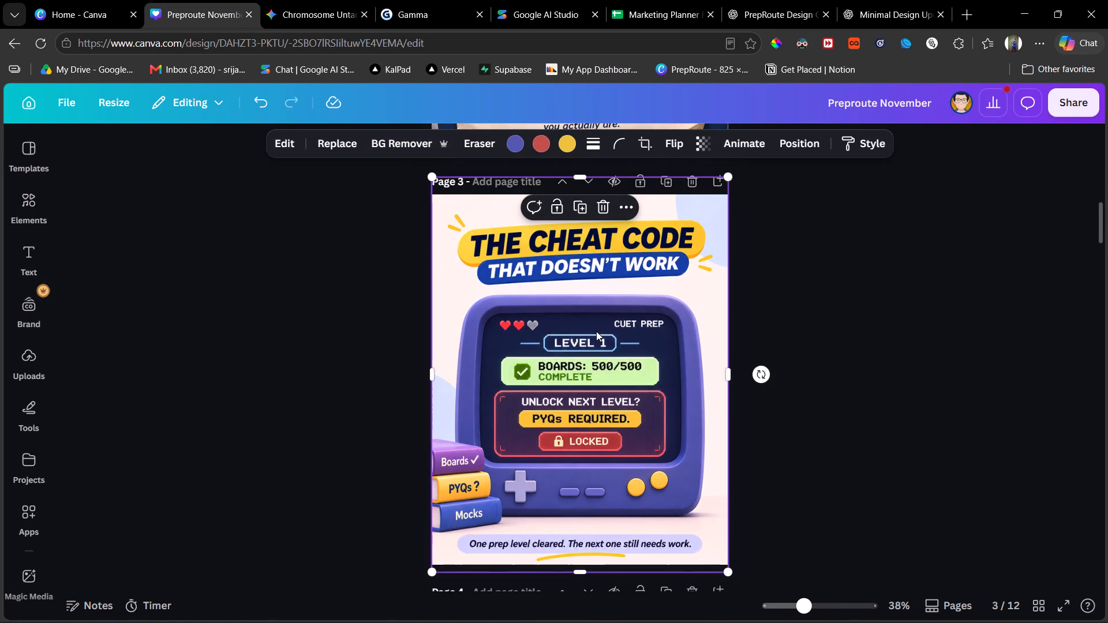
pyautogui.hotkey('ctrl', 'v')
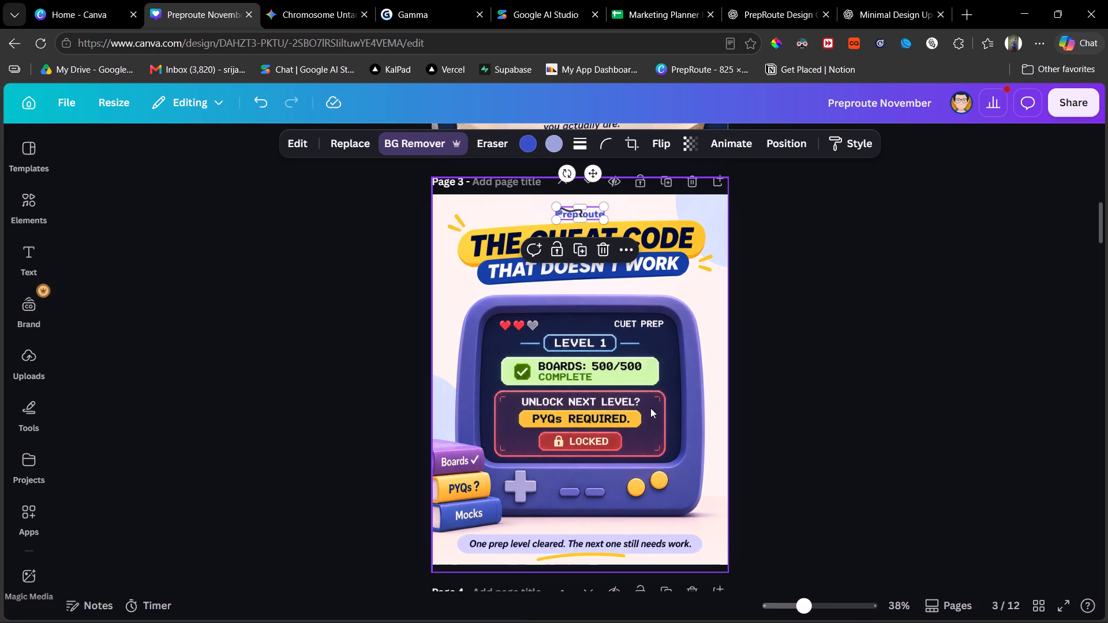
pyautogui.click(803, 302)
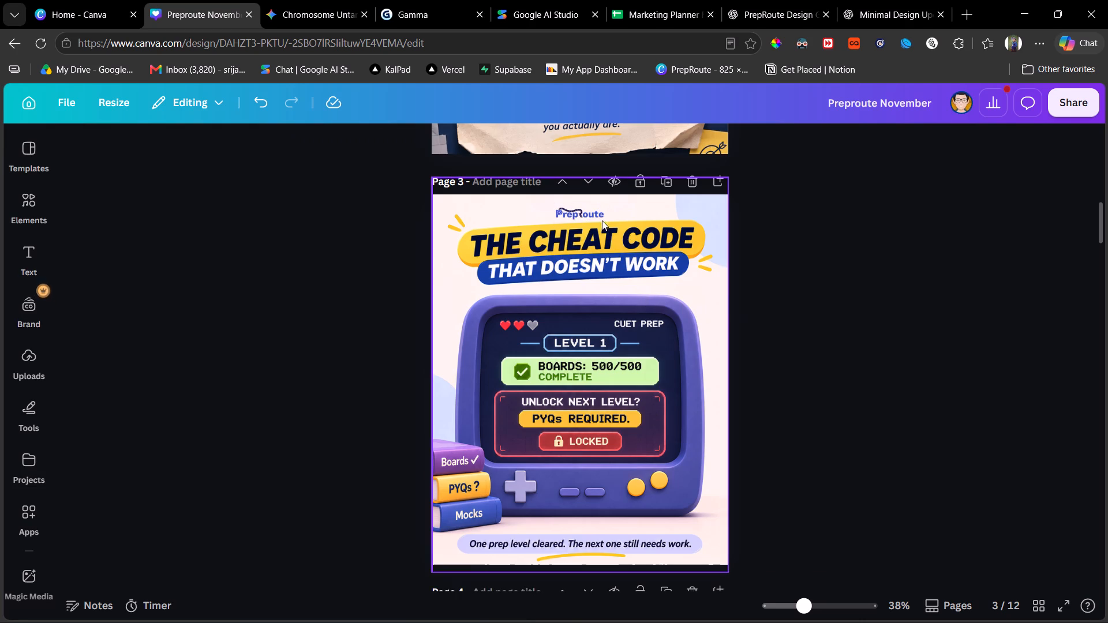
# Duplicate the cheat code image on page 3.
pyautogui.click(646, 285)
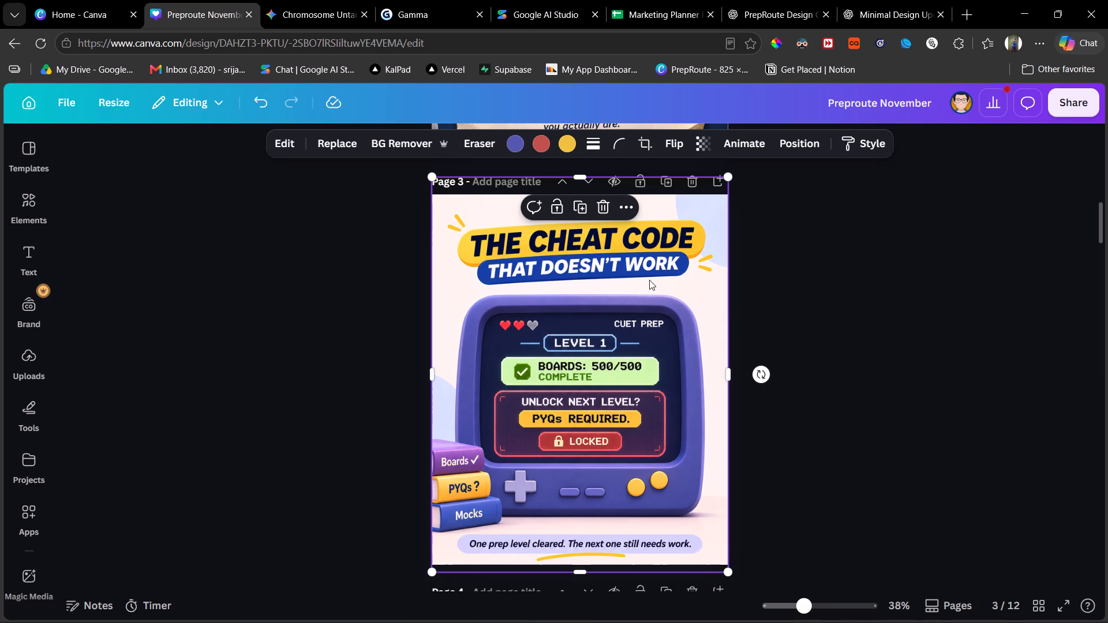
pyautogui.hotkey('ctrl', 'd')
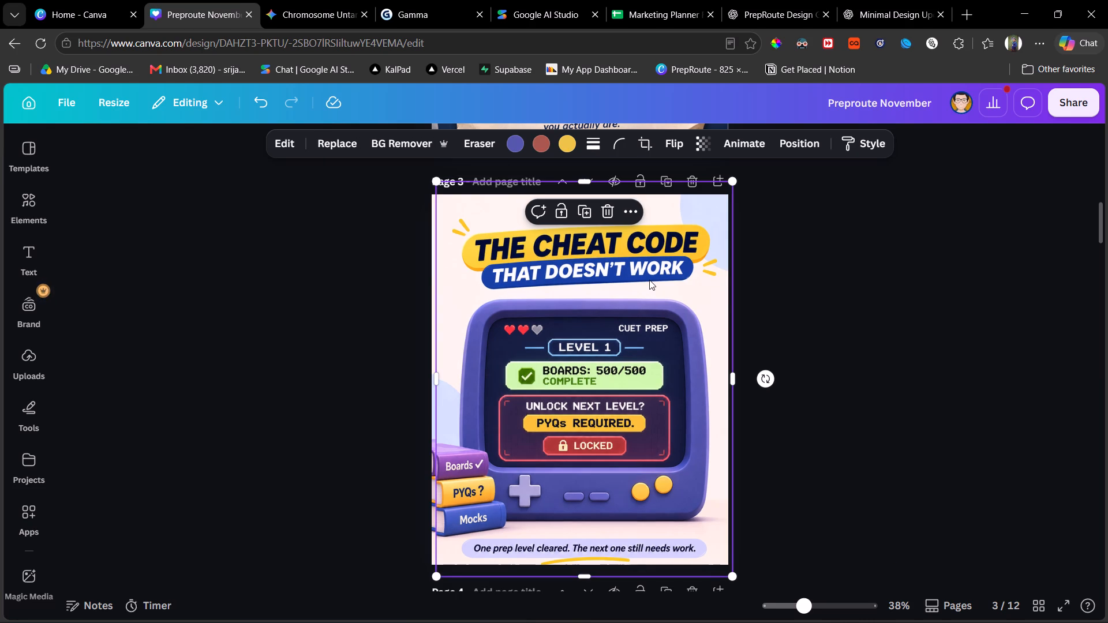
# Align the duplicated cheat code image over the original on page 3 and crop it to the title area.
pyautogui.moveTo(652, 293); pyautogui.dragTo(643, 290)
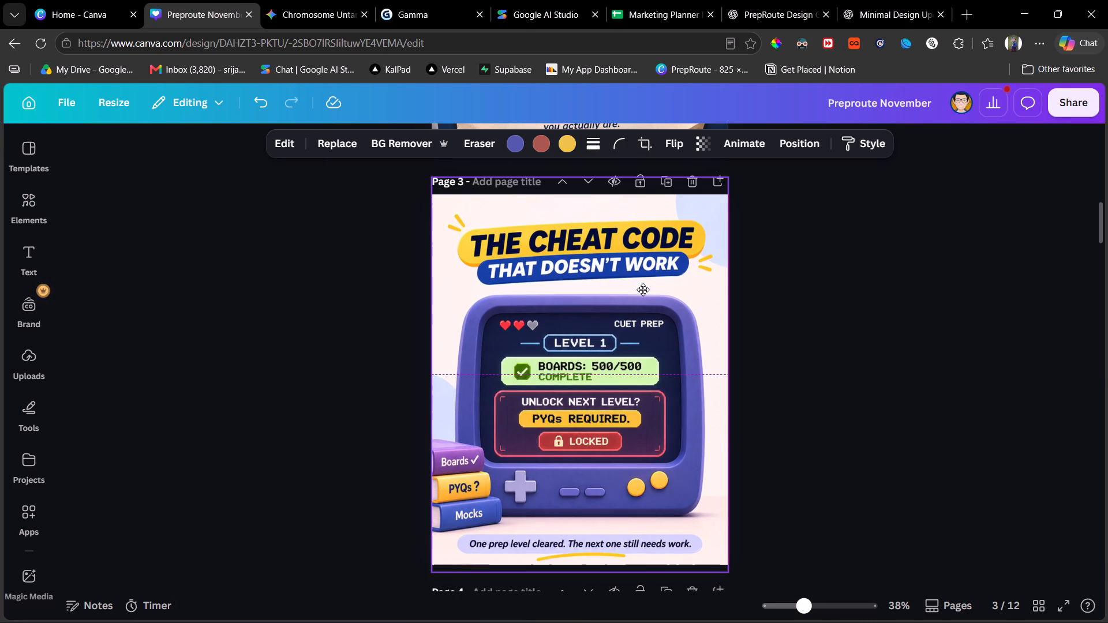
pyautogui.moveTo(643, 290); pyautogui.dragTo(643, 290)
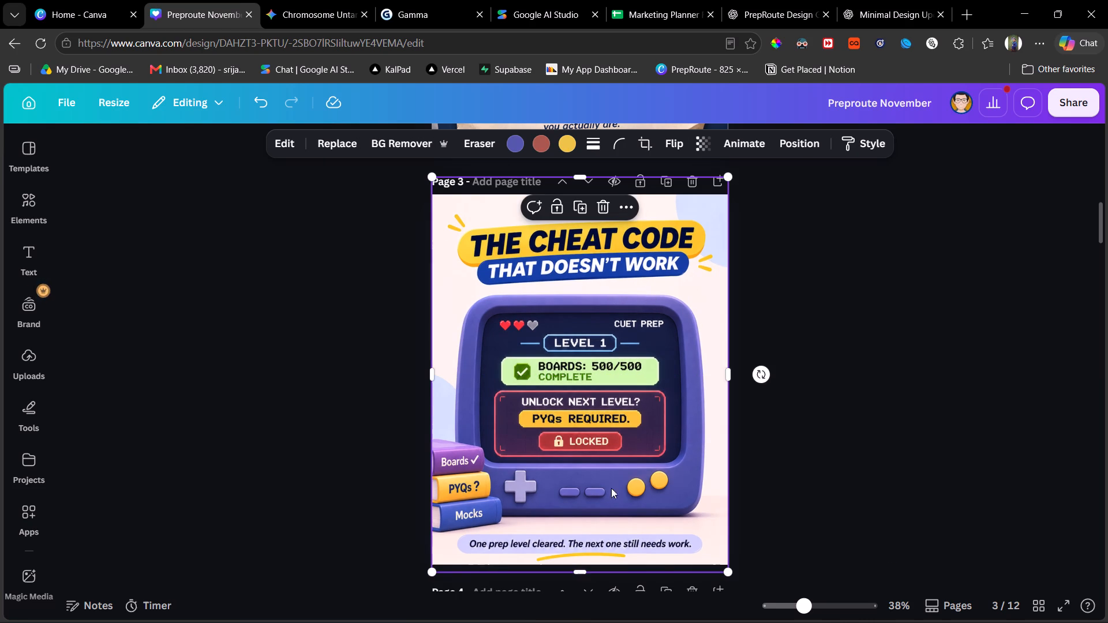
pyautogui.moveTo(586, 571); pyautogui.dragTo(602, 515)
pyautogui.moveTo(602, 515); pyautogui.dragTo(665, 288)
pyautogui.click(754, 318)
# Remove the background of the original cheat code image on page 3.
pyautogui.click(650, 344)
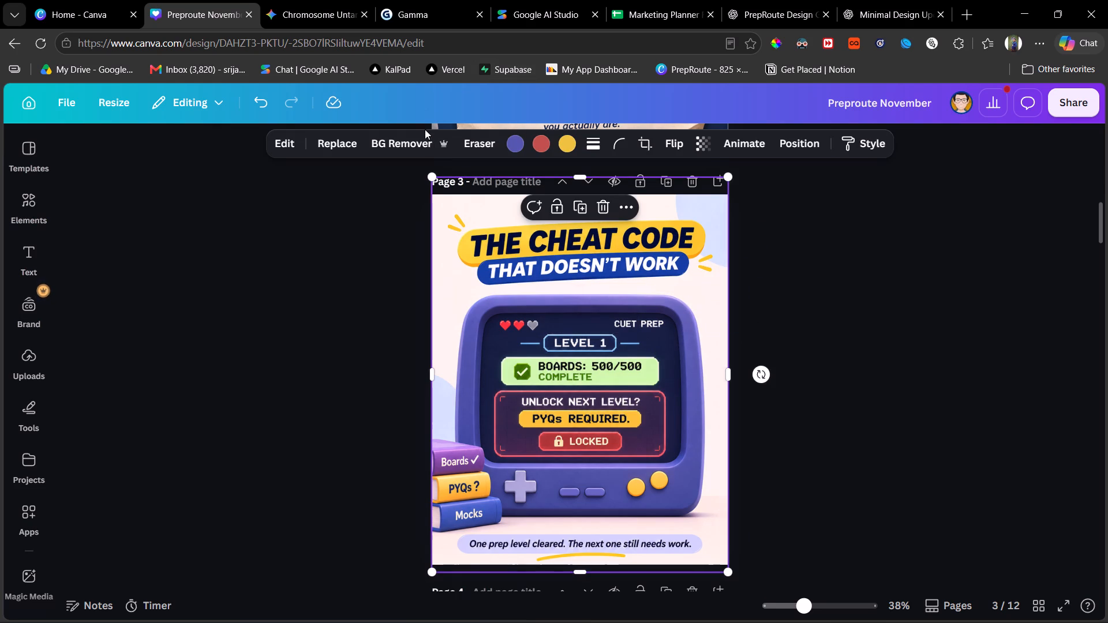
pyautogui.click(428, 142)
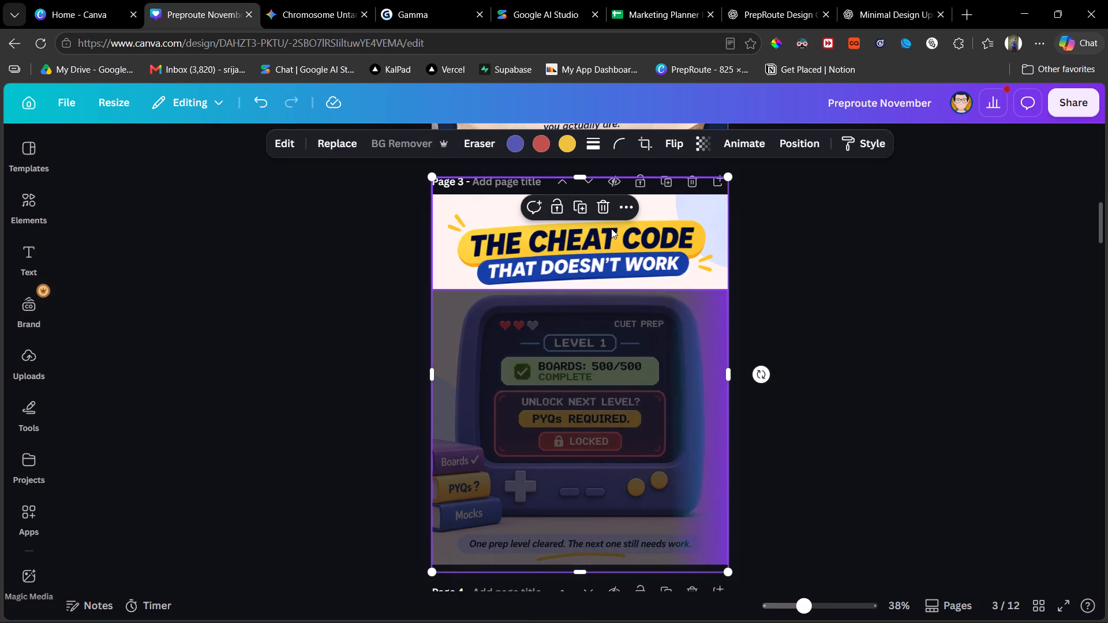
# Send the cropped title image to the back and move it down to the page's top edge at Y 0 px.
pyautogui.click(692, 231)
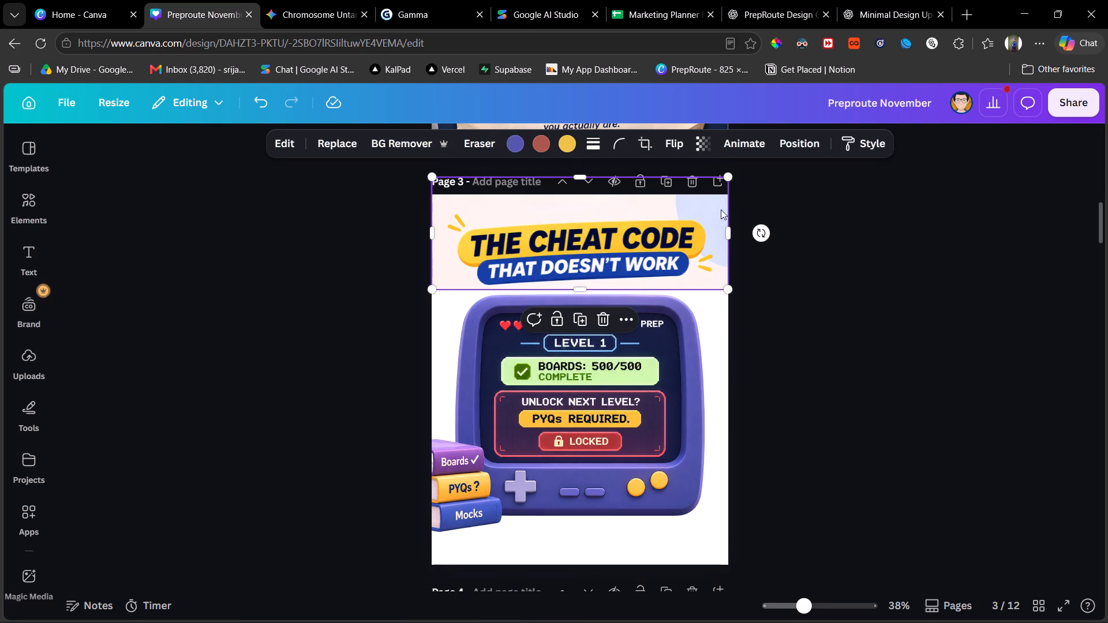
pyautogui.click(796, 139)
pyautogui.click(222, 288)
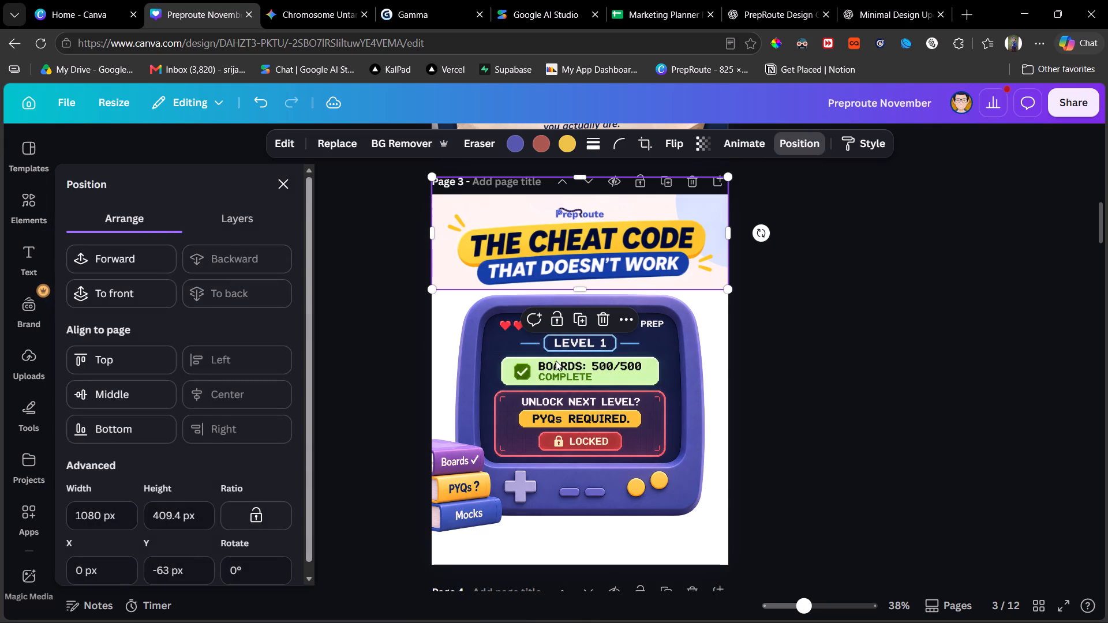
pyautogui.moveTo(635, 274); pyautogui.dragTo(634, 286)
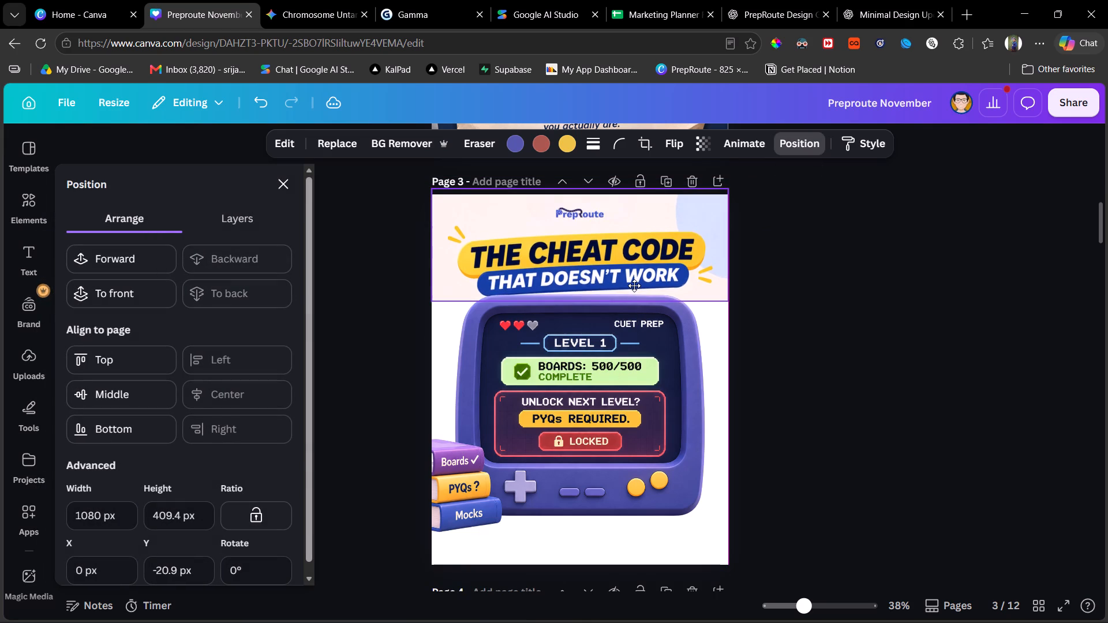
pyautogui.moveTo(634, 286); pyautogui.dragTo(634, 295)
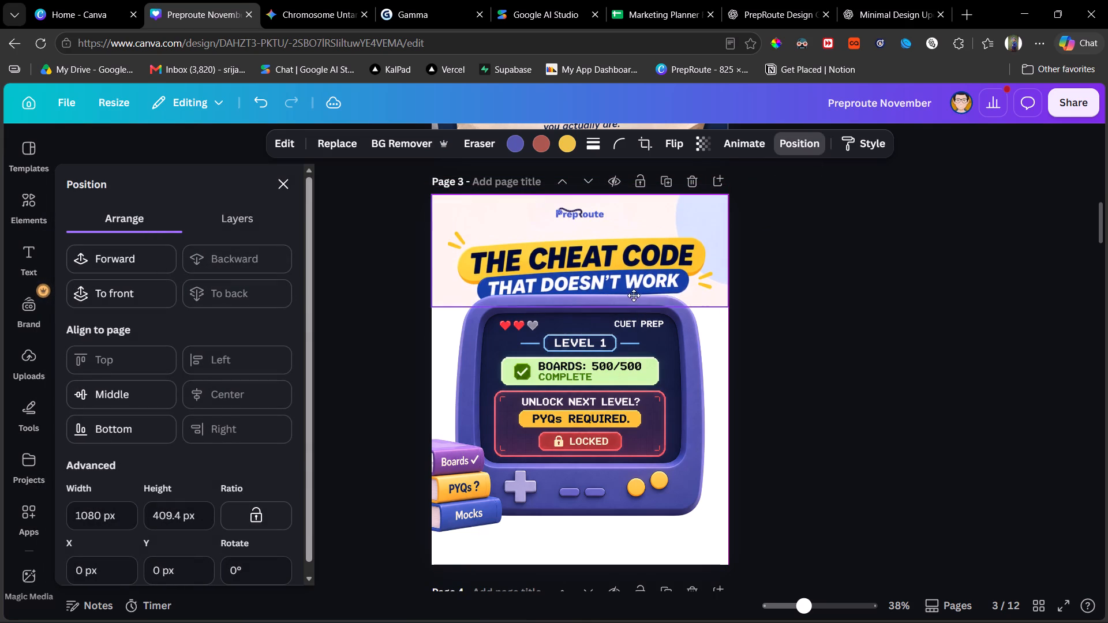
pyautogui.moveTo(634, 295); pyautogui.dragTo(634, 292)
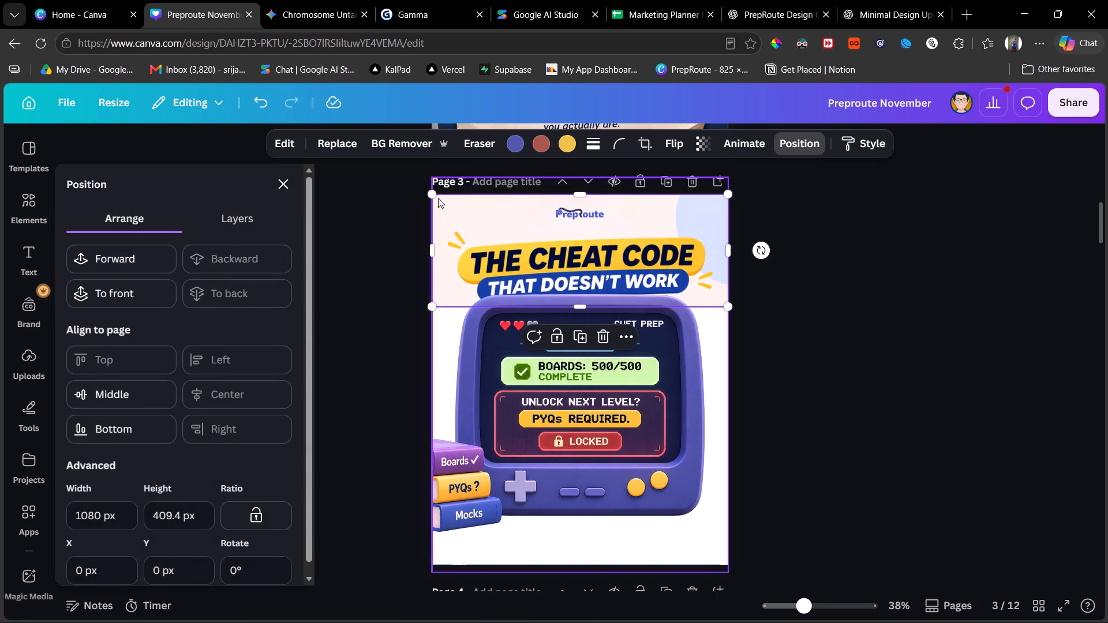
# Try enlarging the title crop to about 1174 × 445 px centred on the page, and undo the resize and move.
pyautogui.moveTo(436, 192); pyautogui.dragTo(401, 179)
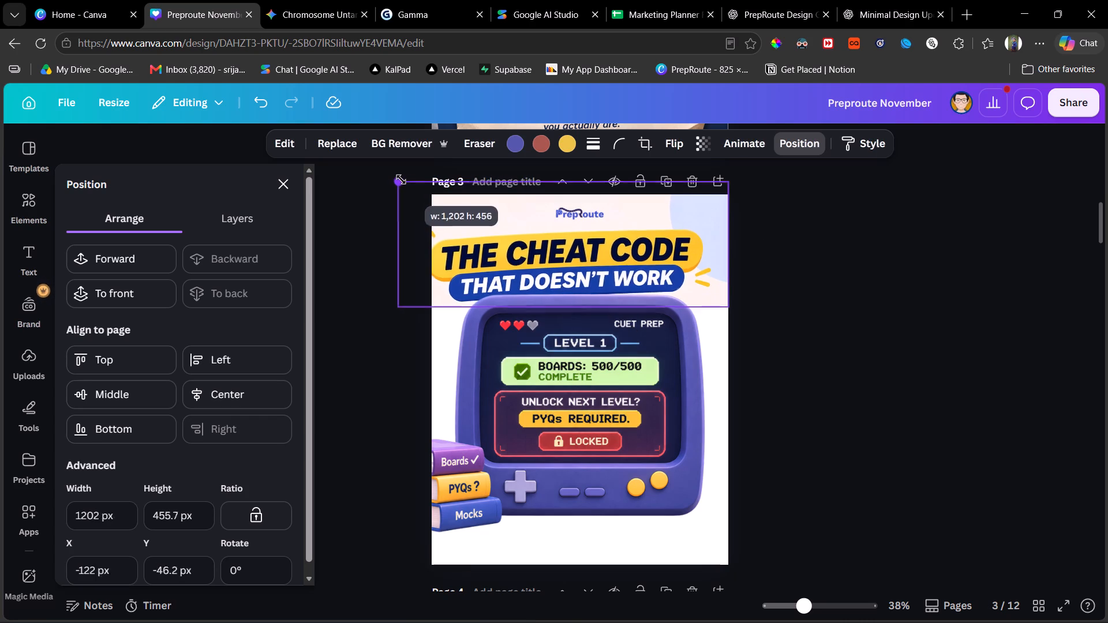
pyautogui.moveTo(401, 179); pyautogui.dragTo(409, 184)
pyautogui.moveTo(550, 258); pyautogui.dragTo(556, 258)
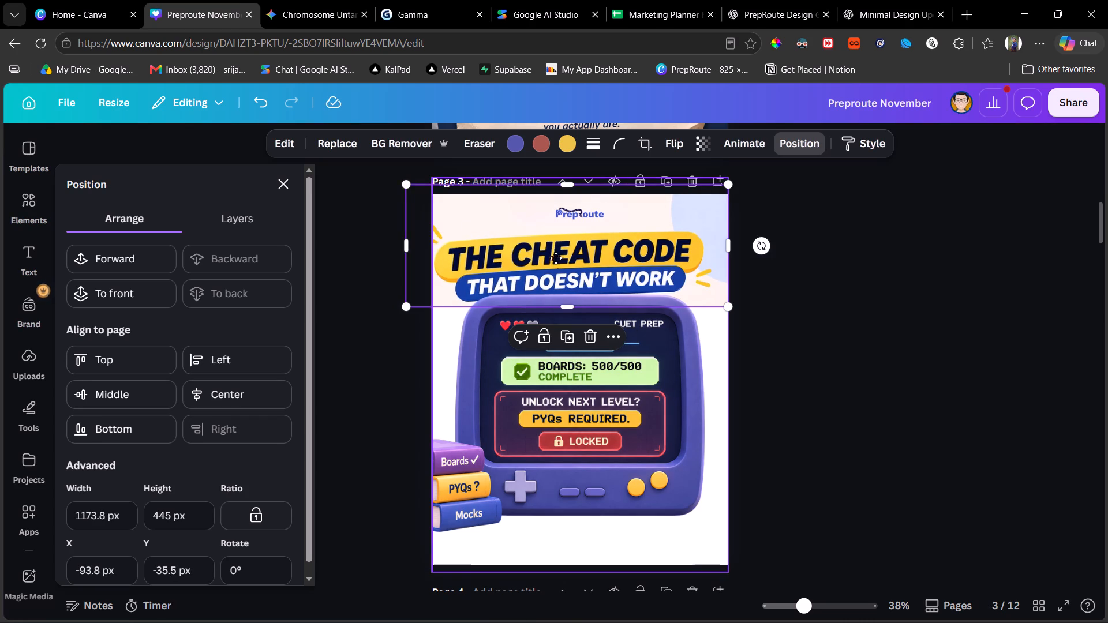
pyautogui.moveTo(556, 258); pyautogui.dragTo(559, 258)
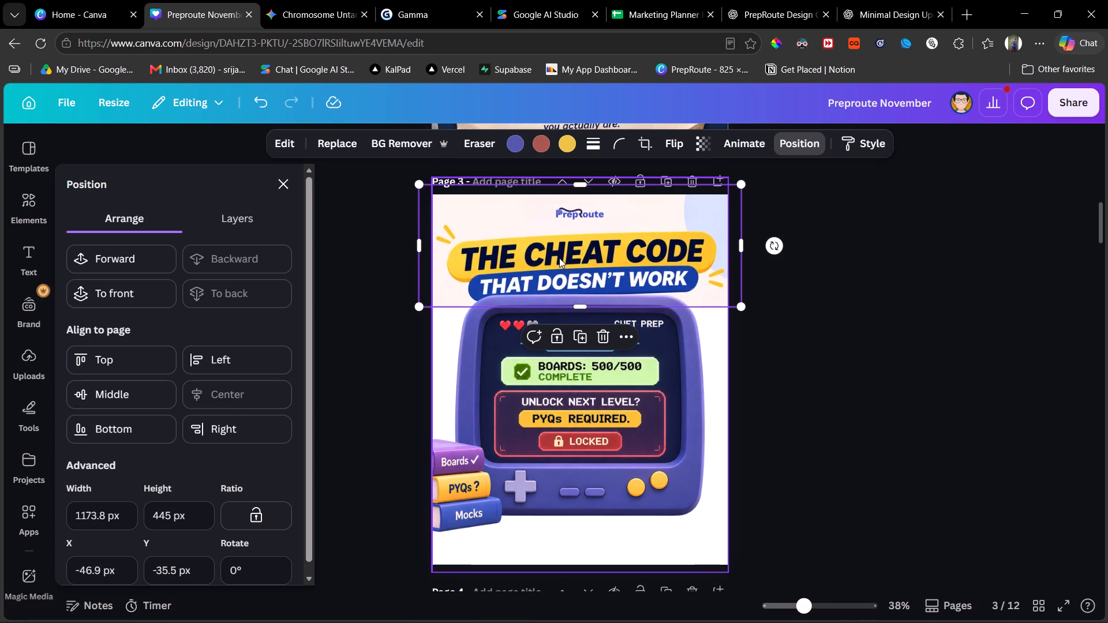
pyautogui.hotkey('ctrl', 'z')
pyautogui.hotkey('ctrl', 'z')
# Duplicate the title crop and re-crop the copy to about 1080 × 941 px, filling page 3 from below the title to the bottom edge.
pyautogui.hotkey('ctrl', 'd')
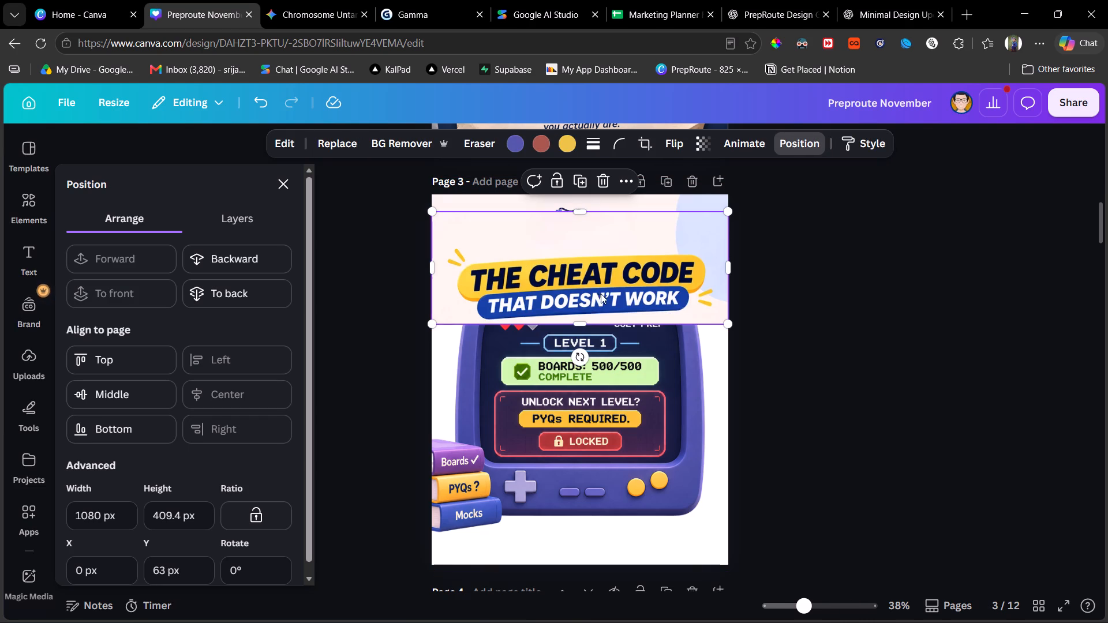
pyautogui.click(574, 321)
pyautogui.moveTo(594, 284); pyautogui.dragTo(590, 247)
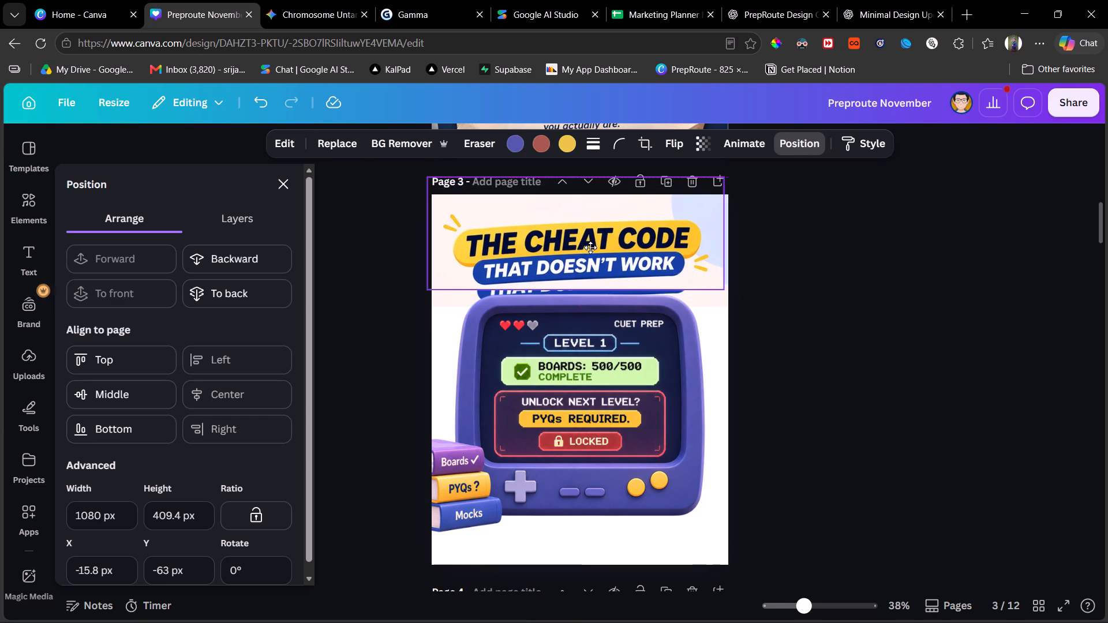
pyautogui.moveTo(590, 247); pyautogui.dragTo(597, 253)
pyautogui.moveTo(583, 289); pyautogui.dragTo(579, 490)
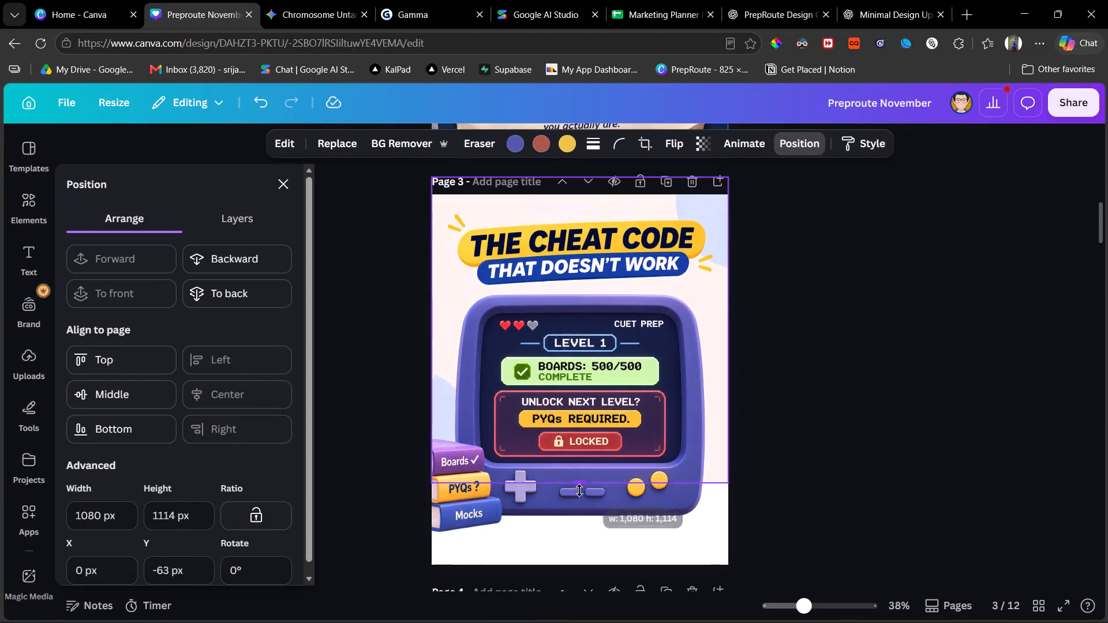
pyautogui.moveTo(579, 490); pyautogui.dragTo(578, 565)
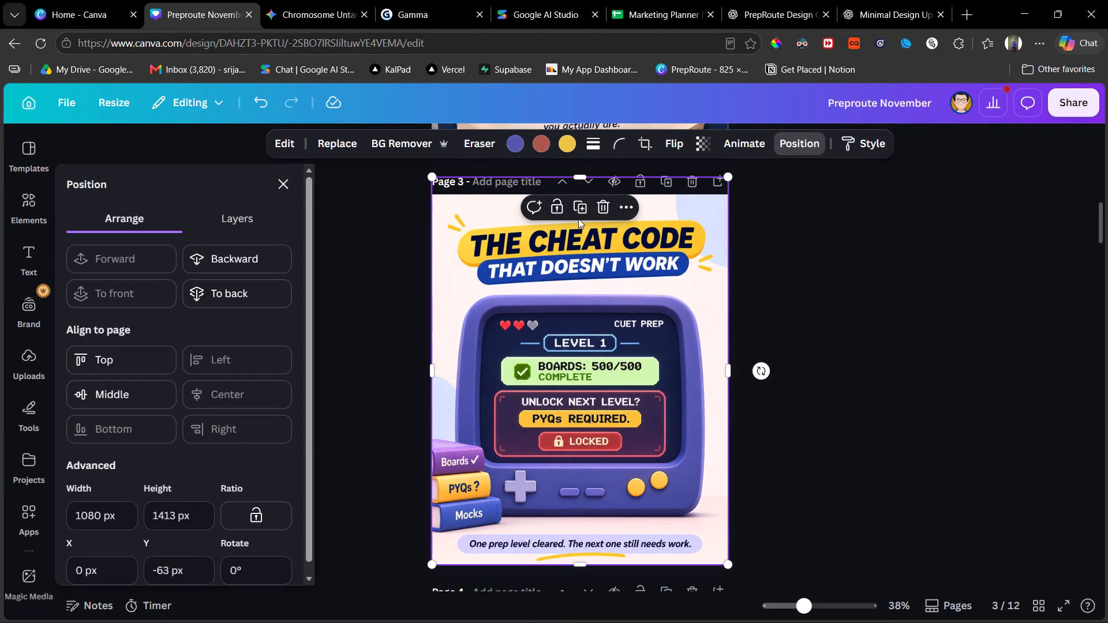
pyautogui.moveTo(588, 181); pyautogui.dragTo(619, 426)
pyautogui.hotkey('ctrl', 'z')
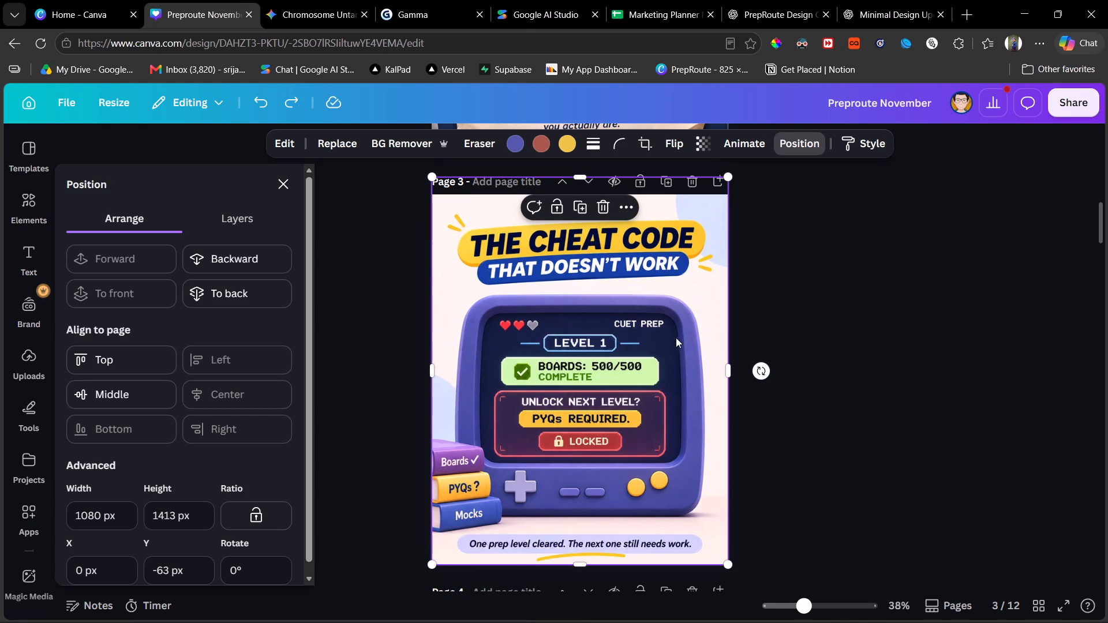
pyautogui.moveTo(585, 178); pyautogui.dragTo(589, 263)
pyautogui.moveTo(589, 263); pyautogui.dragTo(642, 314)
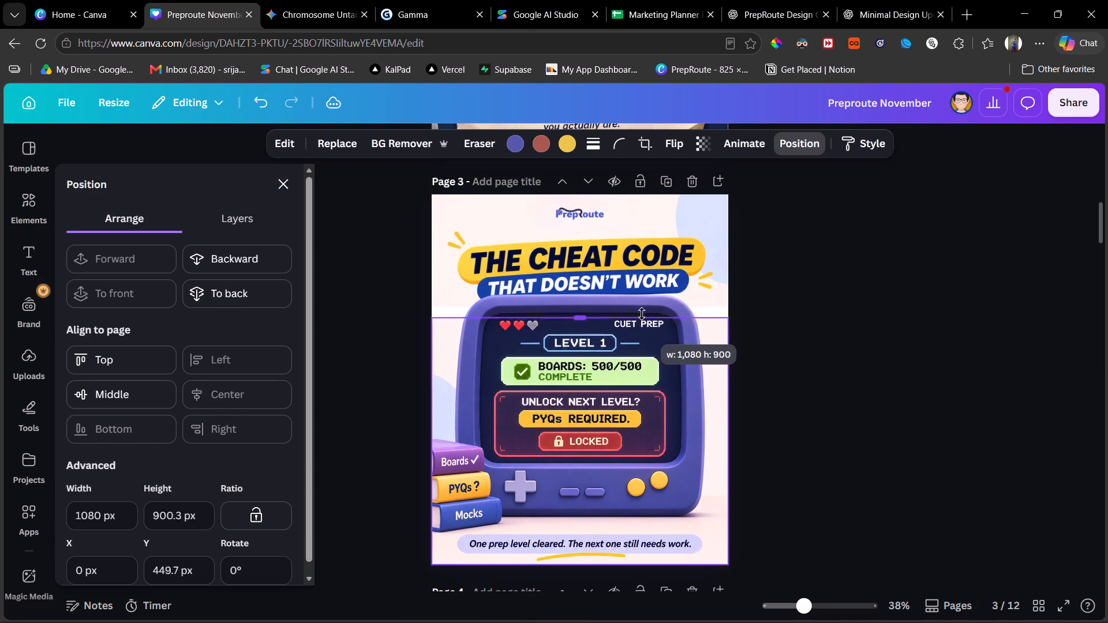
pyautogui.moveTo(642, 314); pyautogui.dragTo(650, 306)
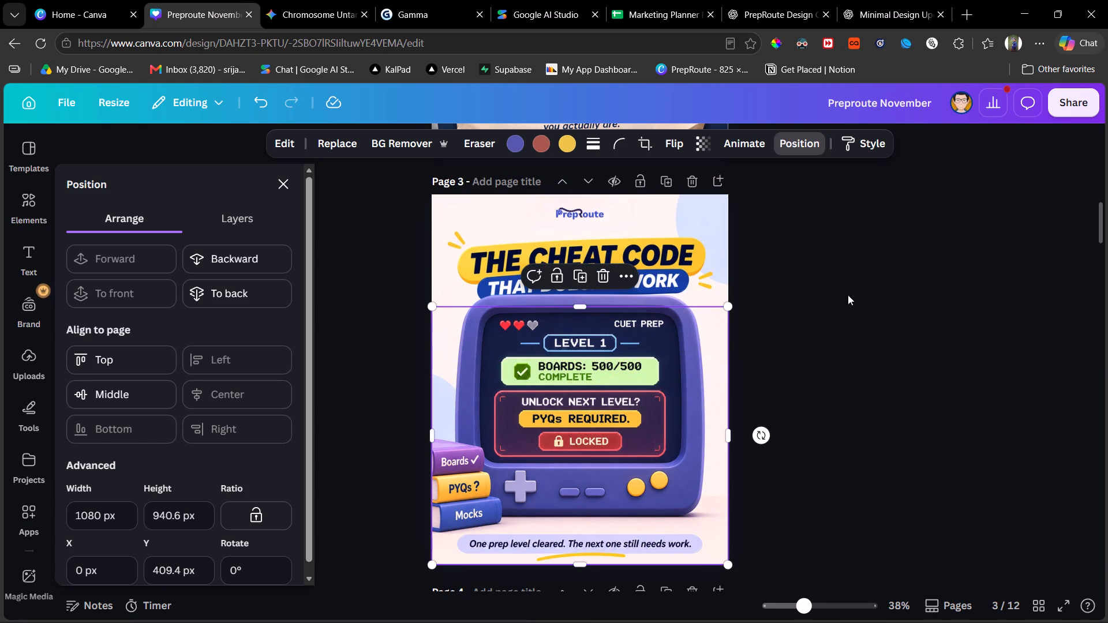
# Crop the top off the background-removed cheat code image on page 3, leaving it about 1080 × 1025 px.
pyautogui.click(848, 295)
pyautogui.click(628, 232)
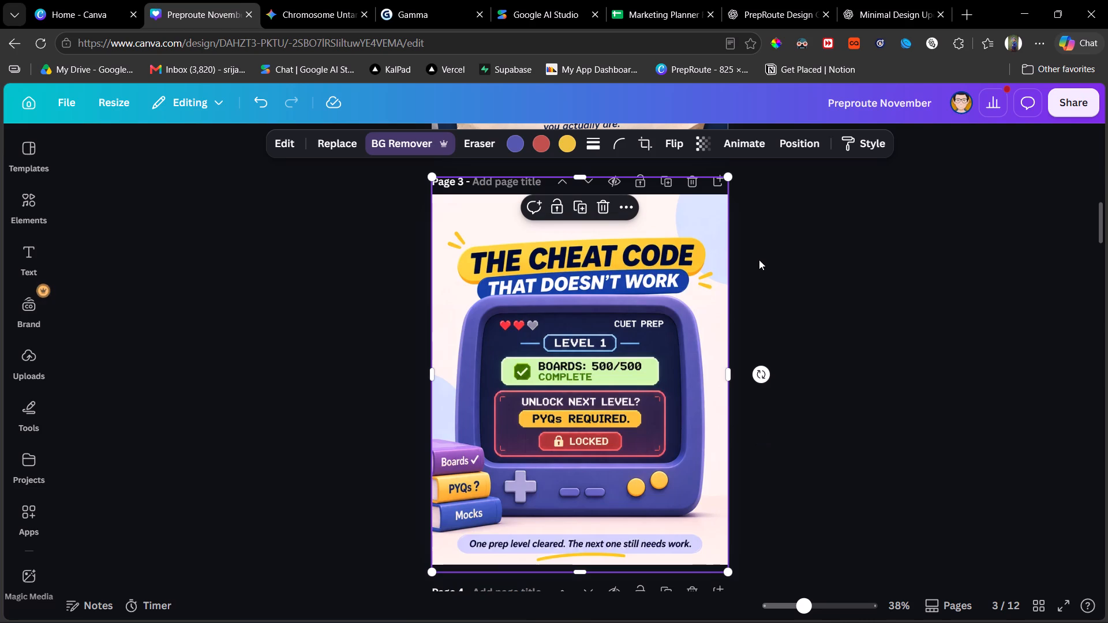
pyautogui.click(825, 272)
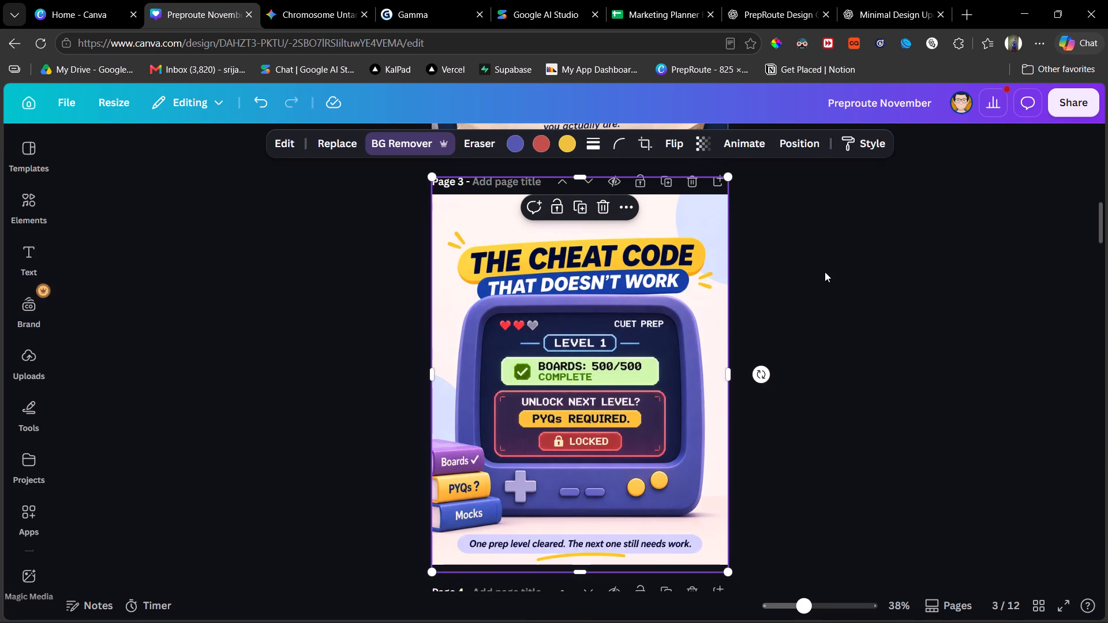
pyautogui.click(635, 215)
pyautogui.click(635, 259)
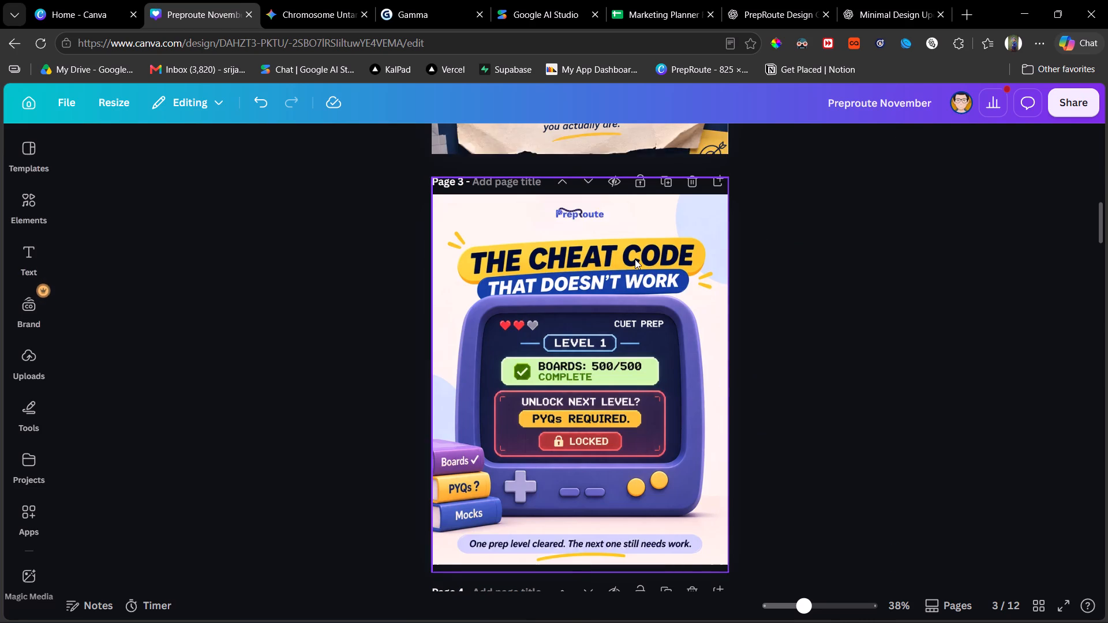
pyautogui.doubleClick(635, 259)
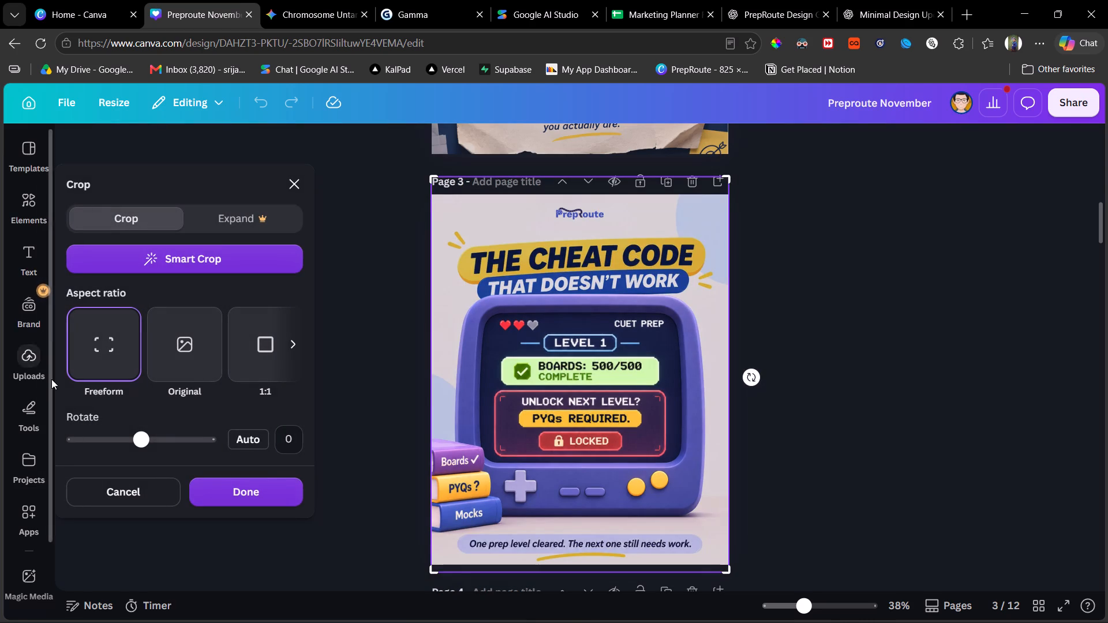
pyautogui.click(143, 483)
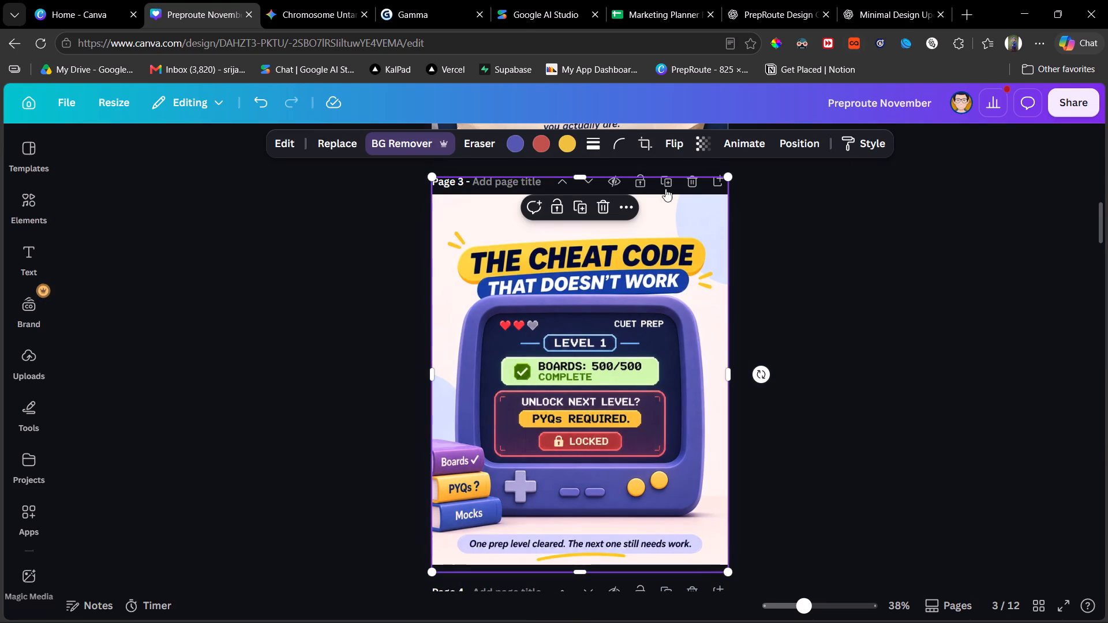
pyautogui.moveTo(593, 177); pyautogui.dragTo(627, 294)
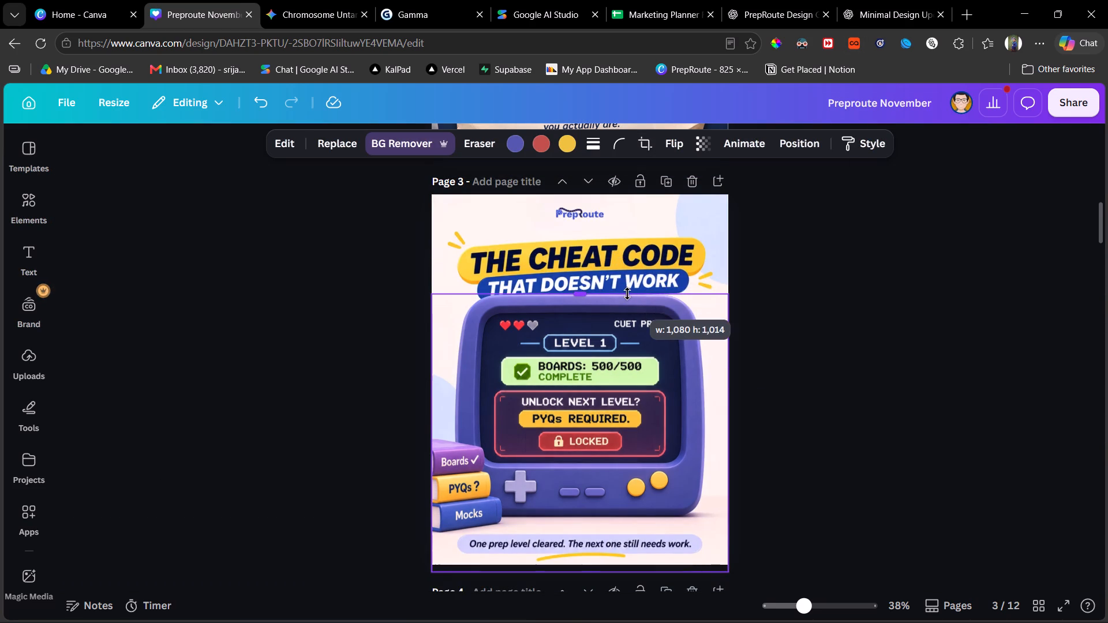
pyautogui.moveTo(627, 294); pyautogui.dragTo(630, 291)
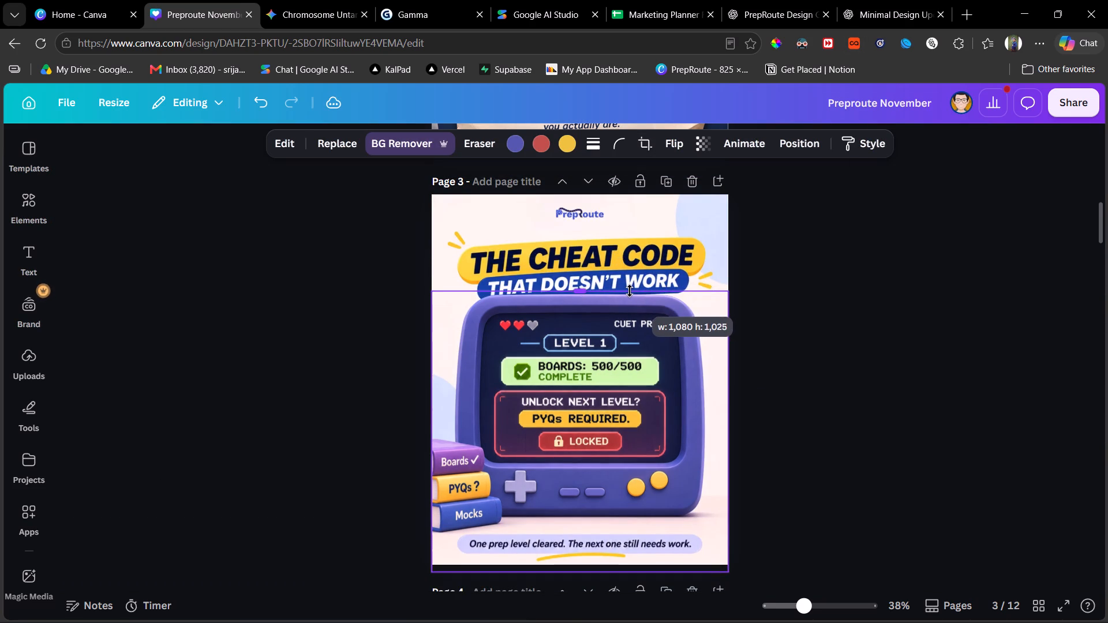
pyautogui.moveTo(630, 291); pyautogui.dragTo(630, 291)
# Enlarge the title within its crop by extending the crop's top edge above page 3, keeping it 1080 px wide.
pyautogui.click(816, 277)
pyautogui.click(626, 249)
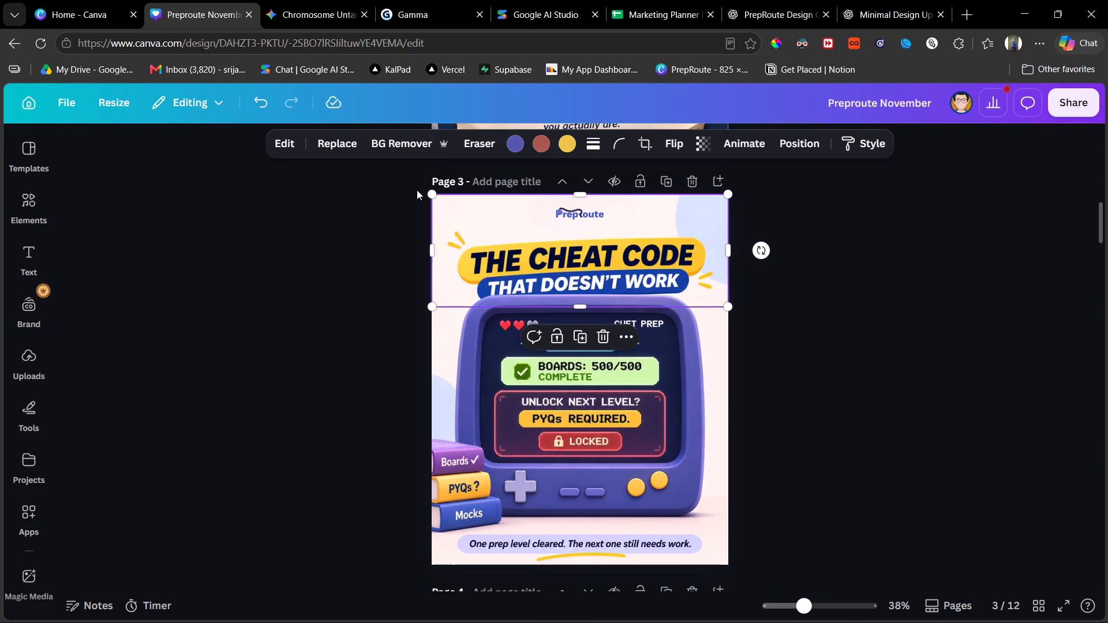
pyautogui.moveTo(438, 195); pyautogui.dragTo(416, 188)
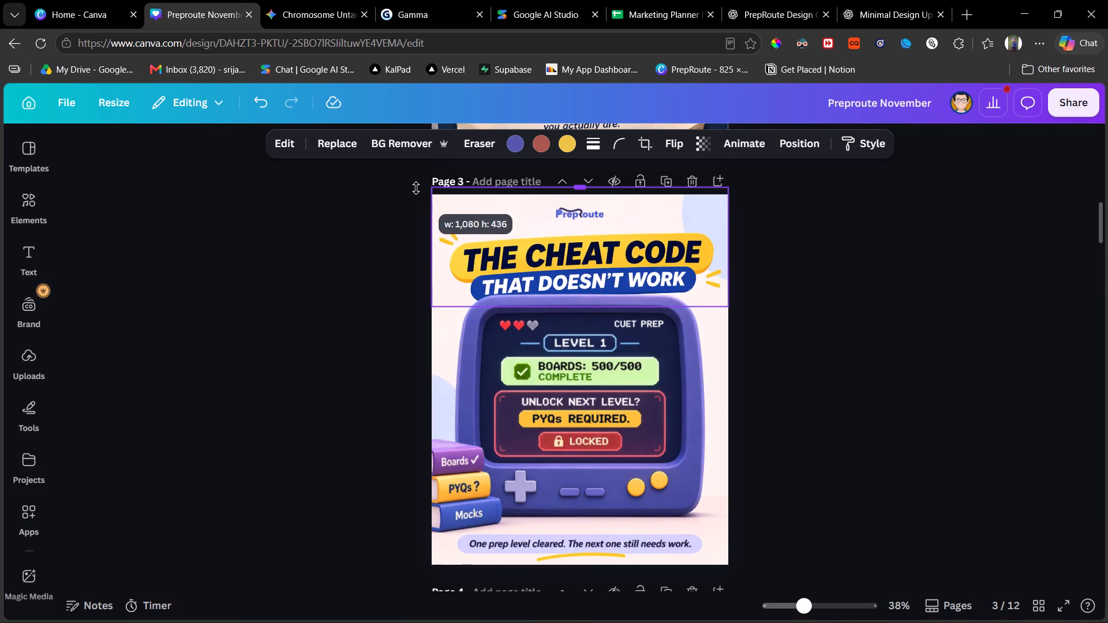
pyautogui.moveTo(416, 188); pyautogui.dragTo(414, 187)
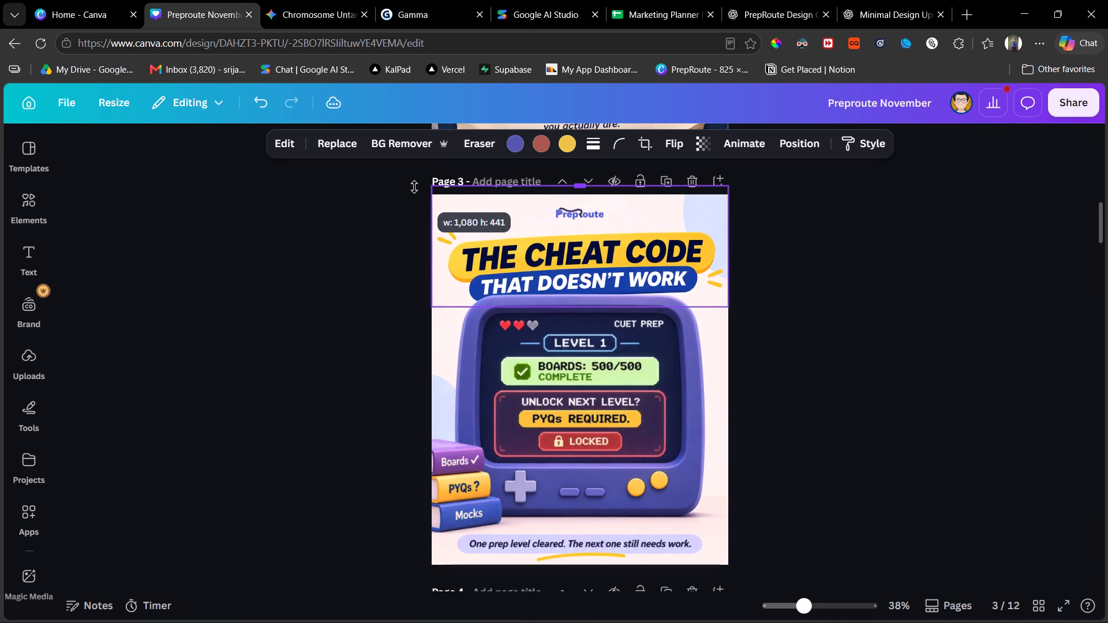
pyautogui.moveTo(414, 187); pyautogui.dragTo(412, 183)
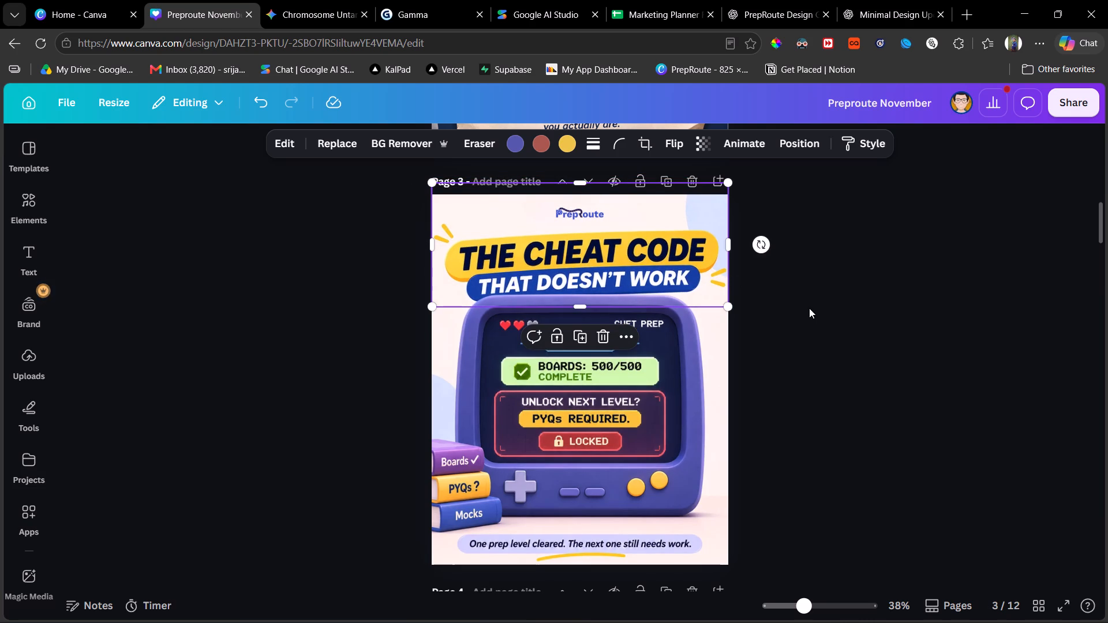
pyautogui.click(809, 308)
pyautogui.click(660, 328)
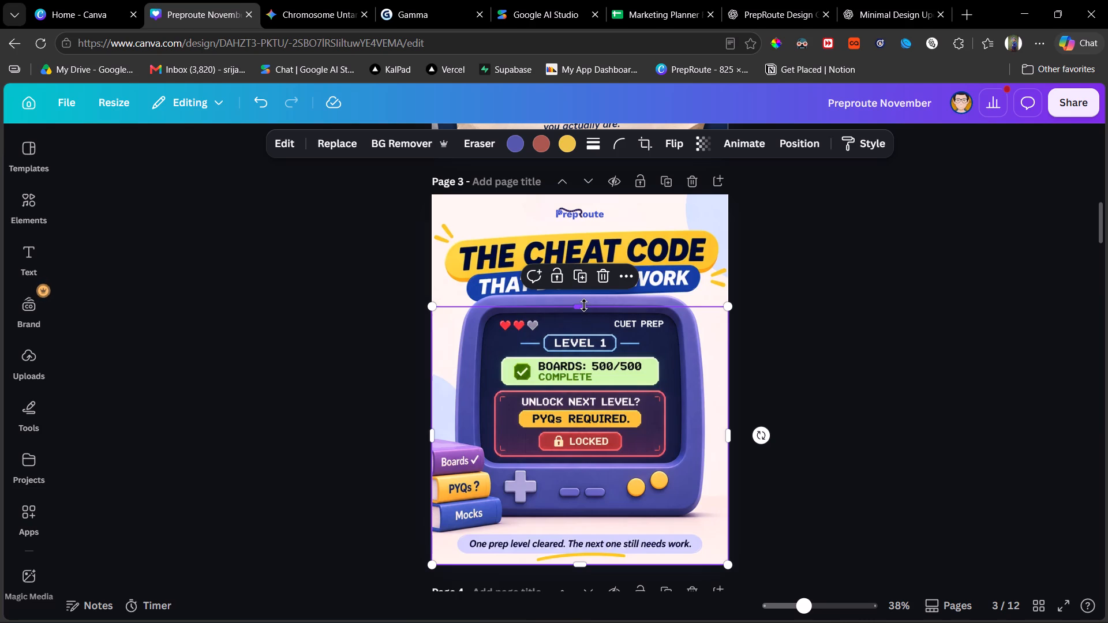
pyautogui.click(796, 351)
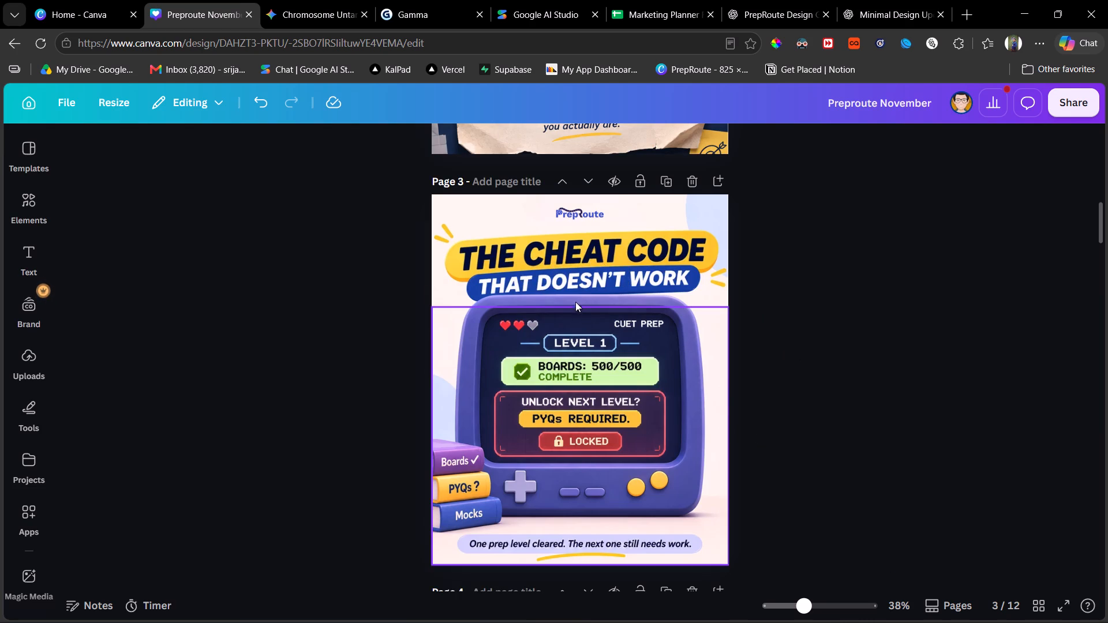
# Move the lower cheat code crop on page 3 behind the background-removed console image.
pyautogui.click(624, 336)
pyautogui.click(808, 151)
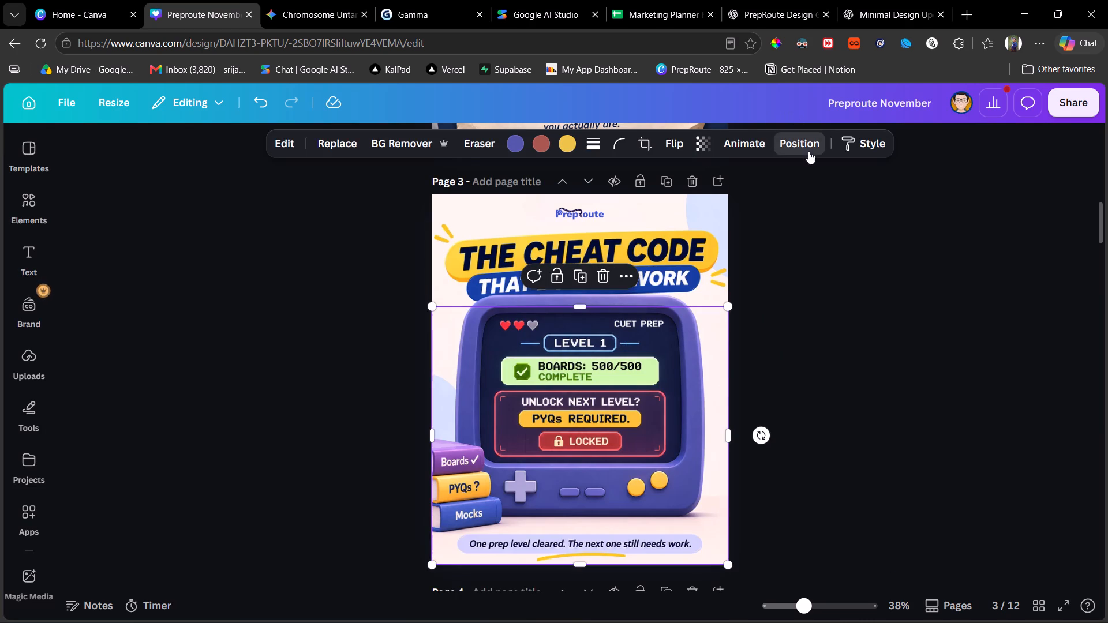
pyautogui.click(265, 299)
pyautogui.click(855, 374)
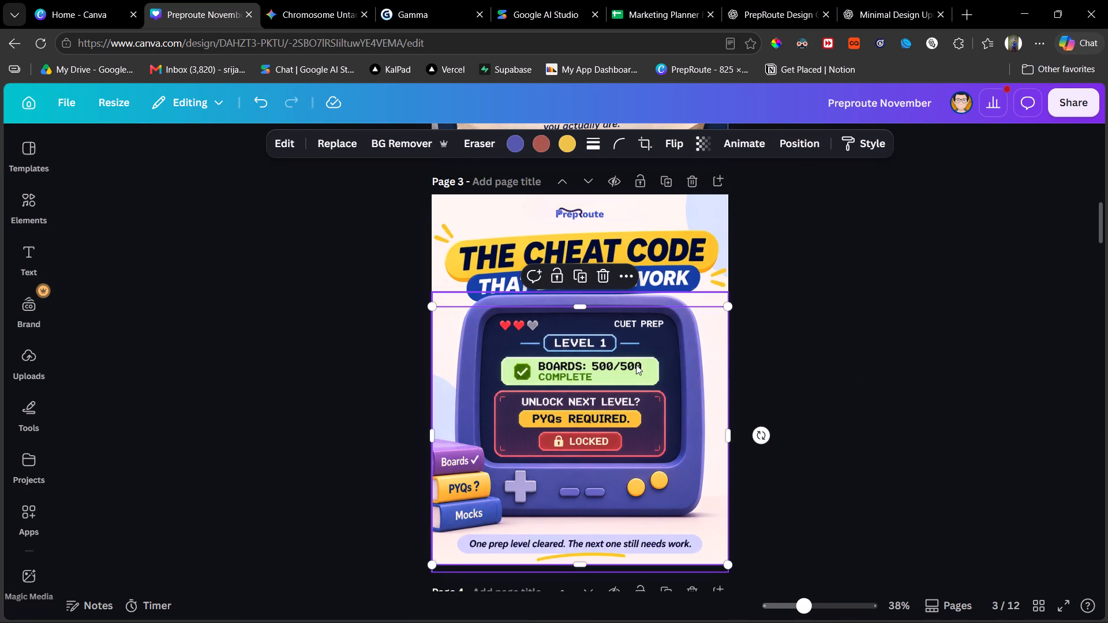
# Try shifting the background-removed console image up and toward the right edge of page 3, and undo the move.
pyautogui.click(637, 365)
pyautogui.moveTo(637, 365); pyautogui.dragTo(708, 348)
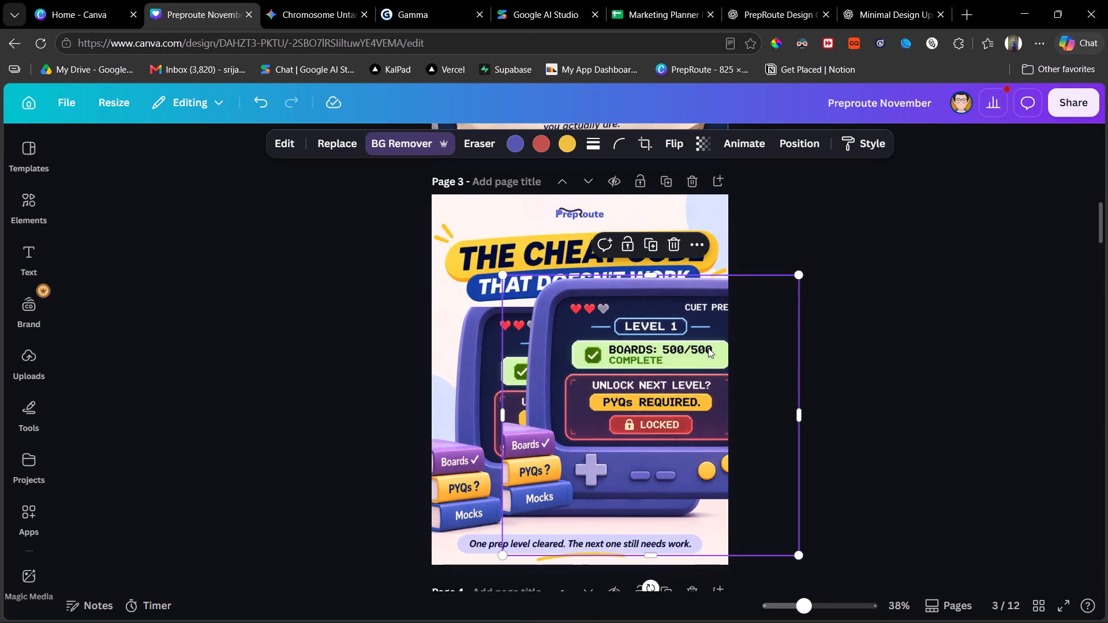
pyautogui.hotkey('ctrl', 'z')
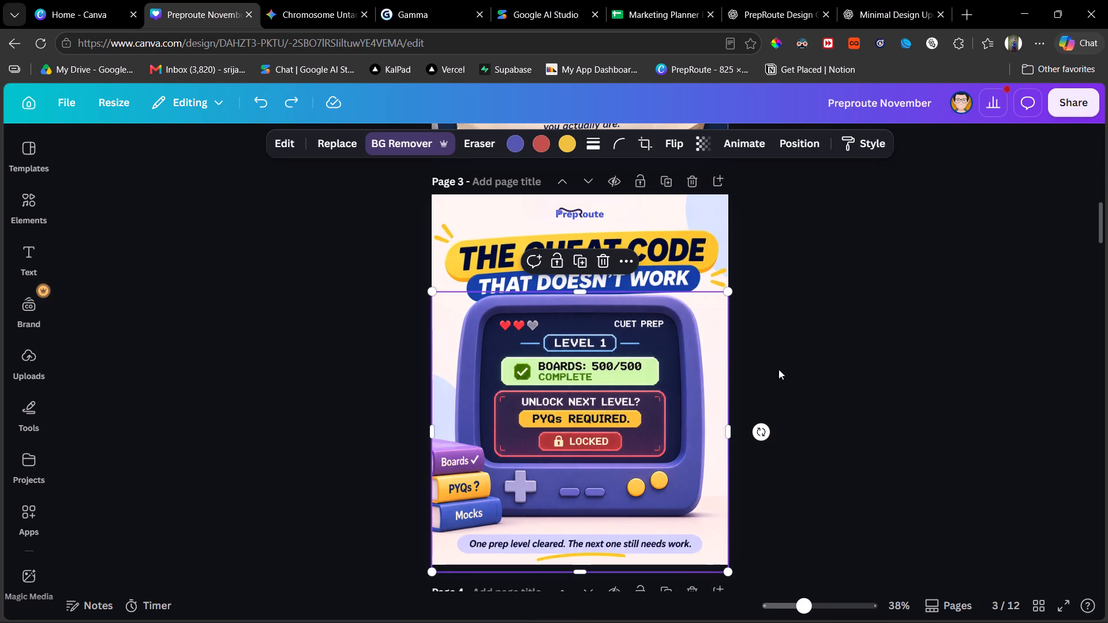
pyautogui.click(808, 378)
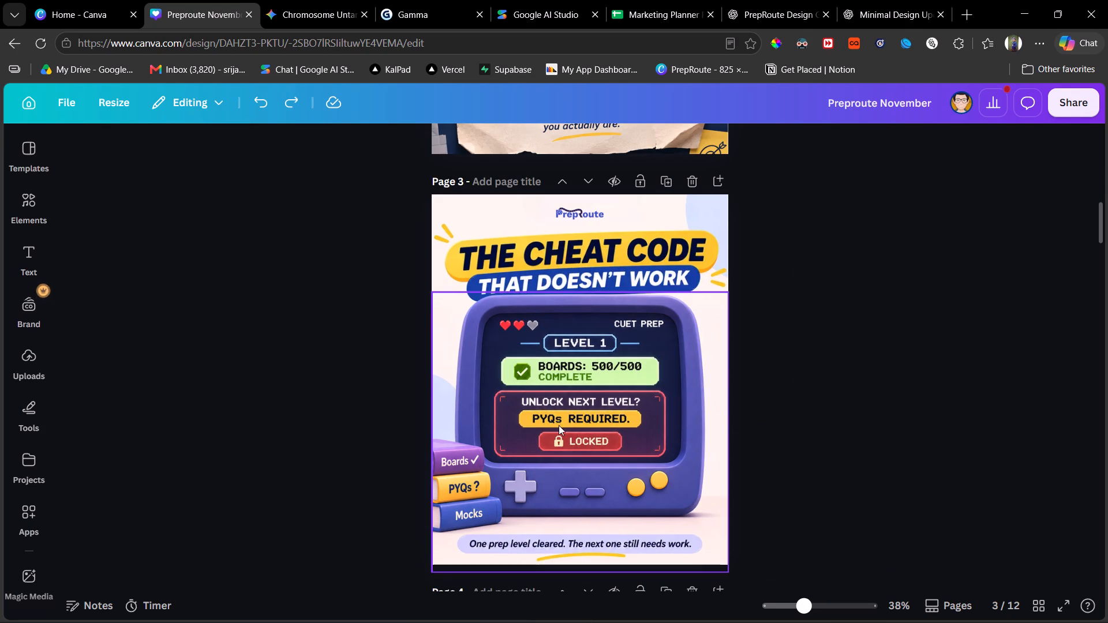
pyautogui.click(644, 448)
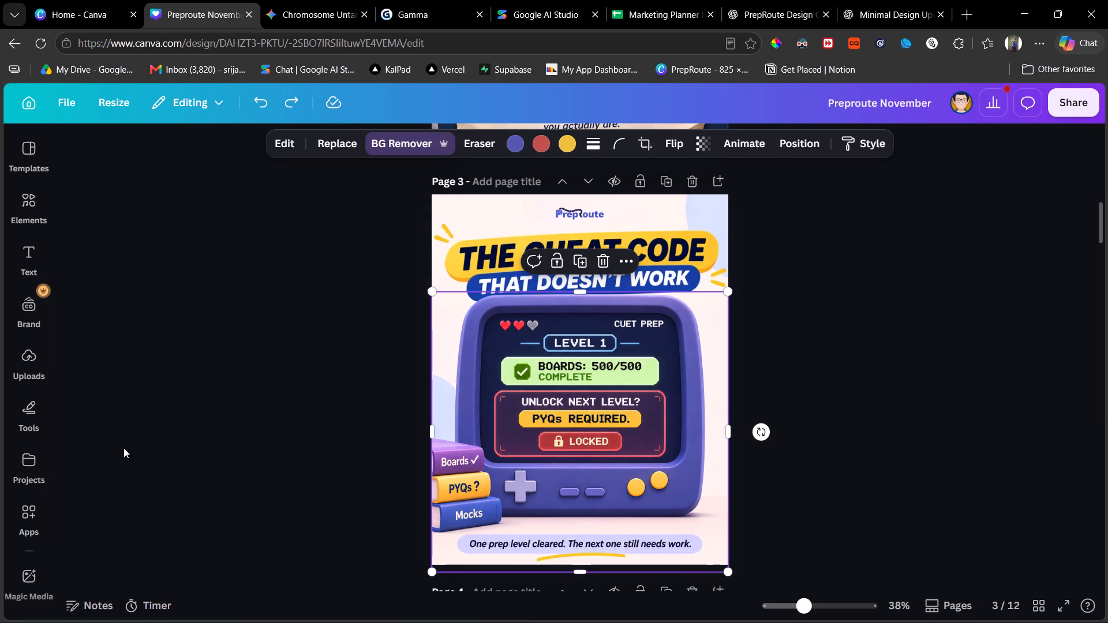
# Copy the soft shadow graphic beneath the title on page 10 and paste it onto page 3.
pyautogui.scroll(-16, 362, 463)
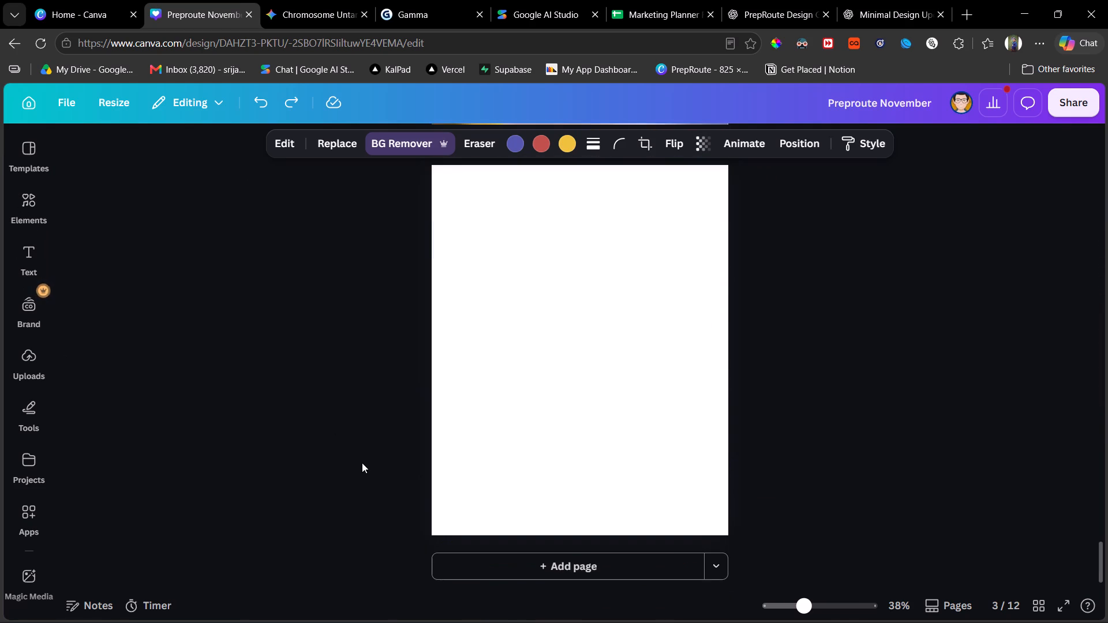
pyautogui.scroll(-3, 362, 463)
pyautogui.scroll(5, 362, 463)
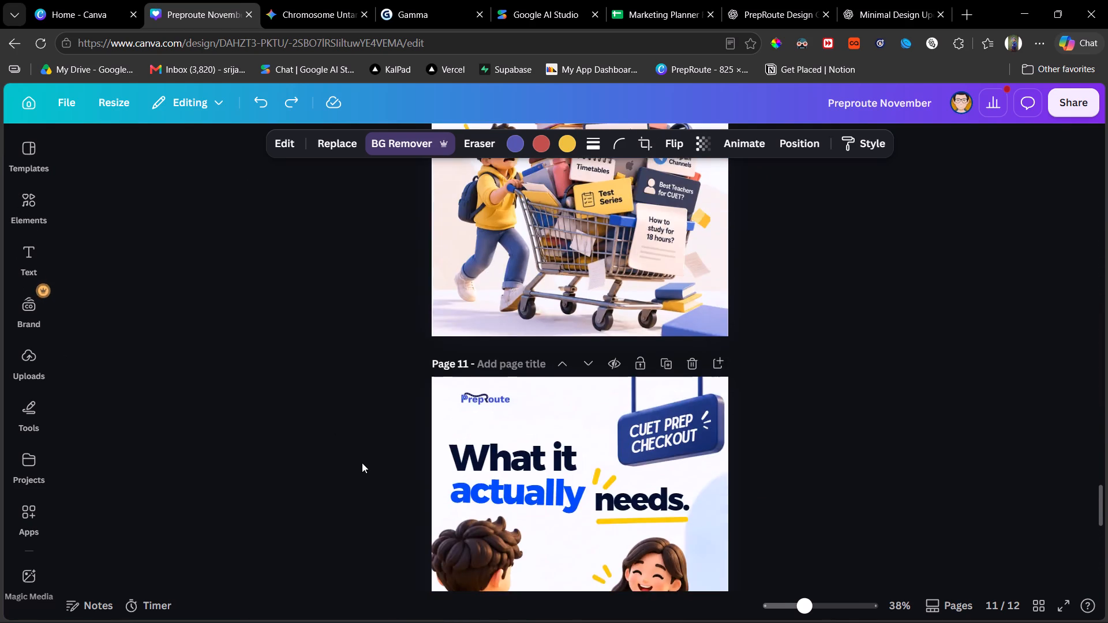
pyautogui.scroll(4, 362, 463)
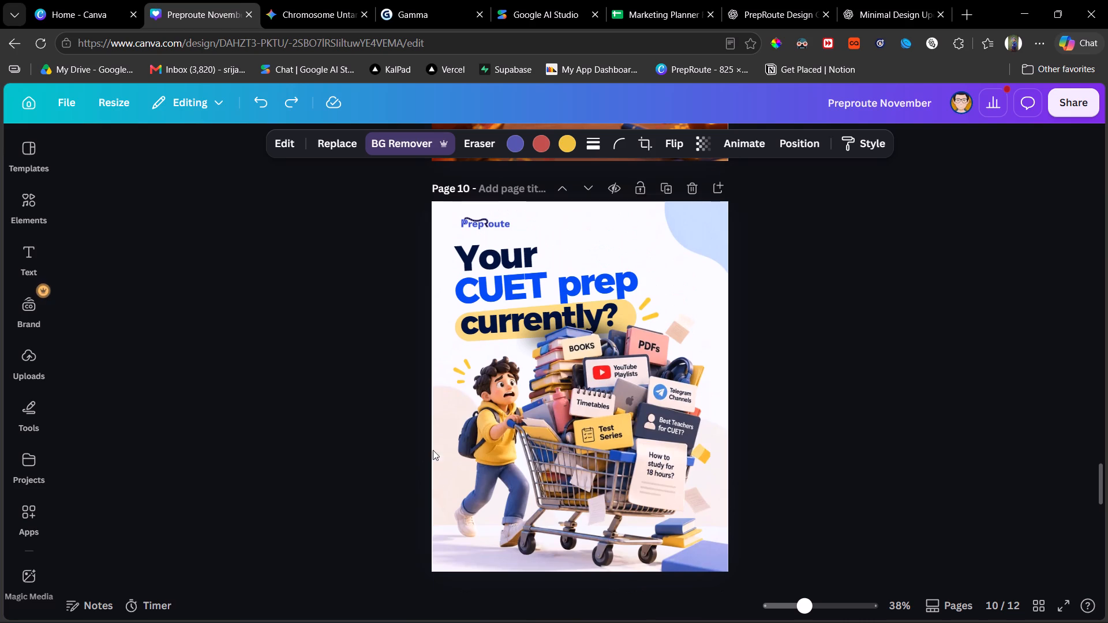
pyautogui.click(542, 290)
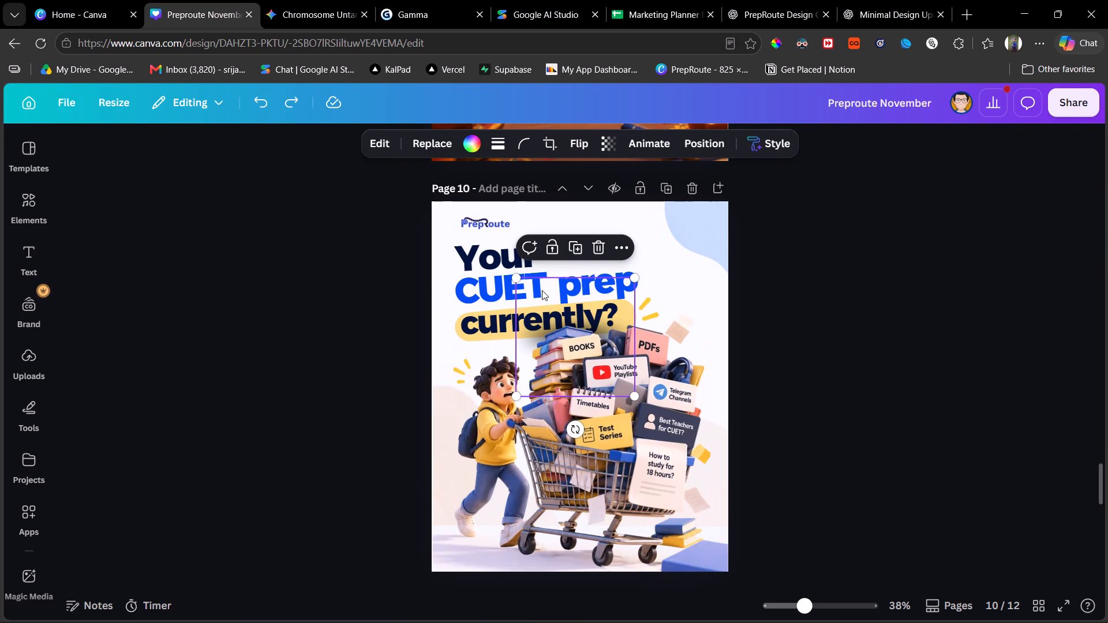
pyautogui.hotkey('ctrl', 'c')
pyautogui.scroll(12, 542, 290)
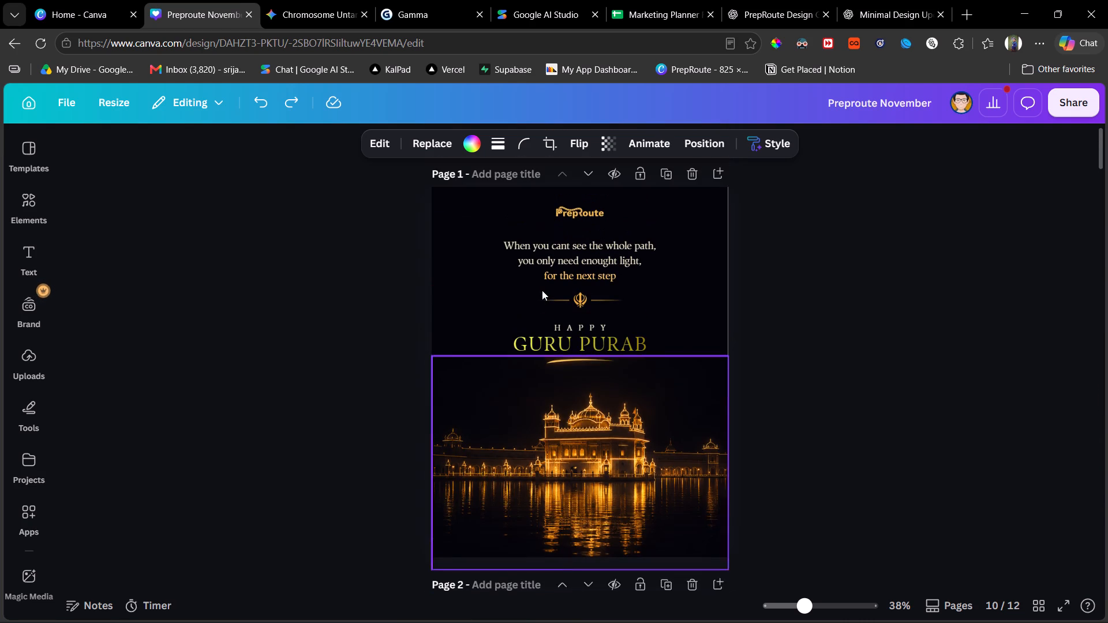
pyautogui.scroll(6, 542, 290)
pyautogui.scroll(-7, 542, 290)
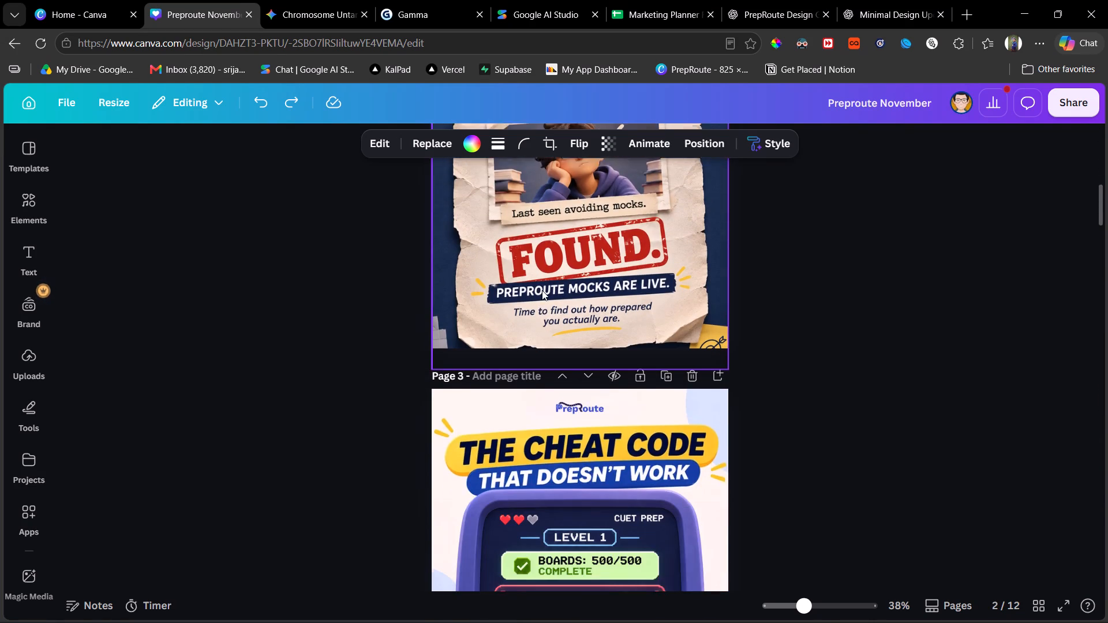
pyautogui.scroll(-1, 542, 290)
pyautogui.scroll(-1, 533, 424)
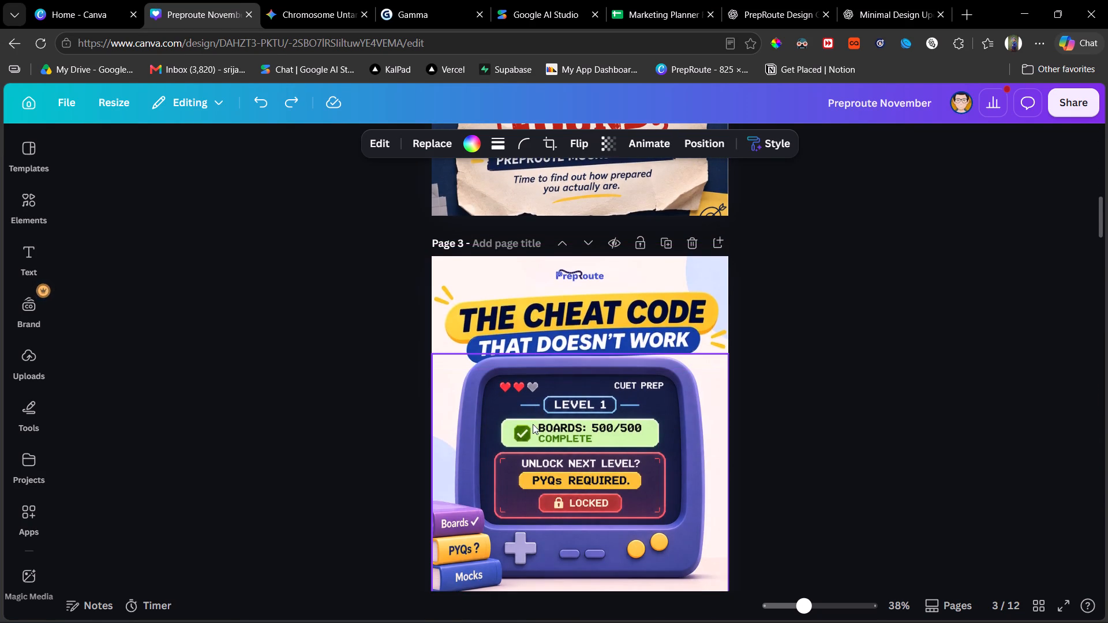
pyautogui.hotkey('ctrl', 'v')
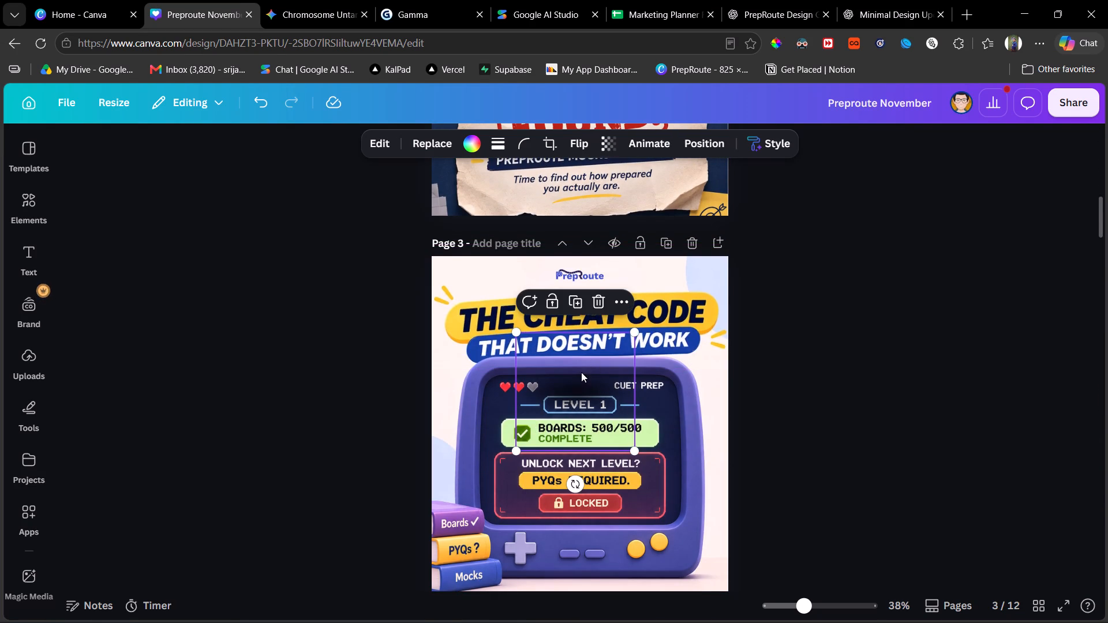
# Enlarge the pasted shadow to about 742 px square and place it over the title and console, near X 43, Y 46 px.
pyautogui.moveTo(578, 376); pyautogui.dragTo(518, 343)
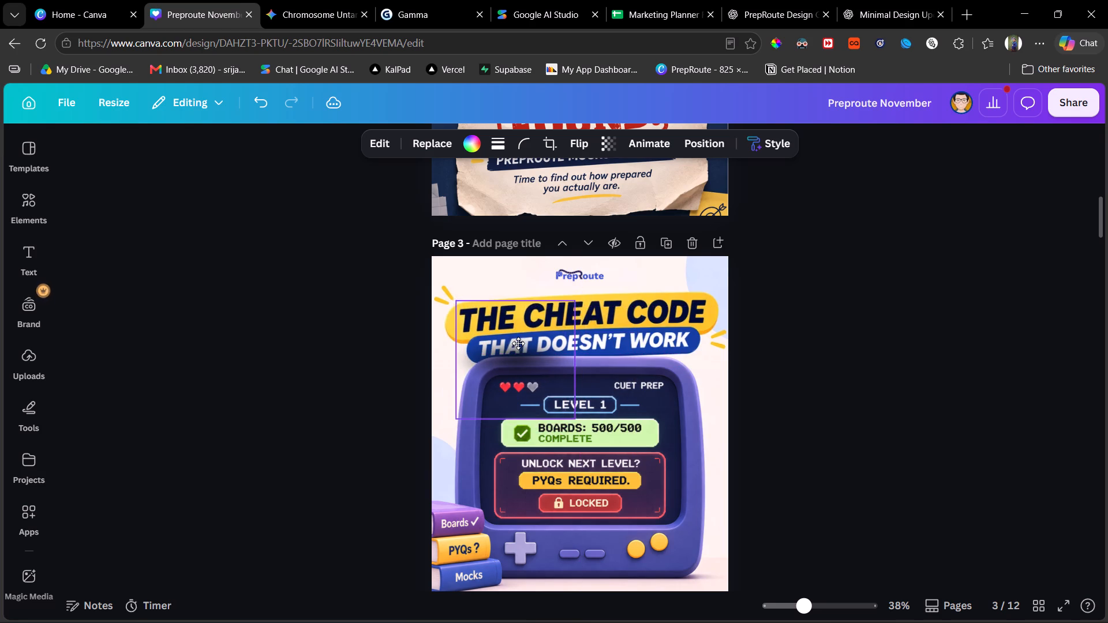
pyautogui.moveTo(577, 418); pyautogui.dragTo(668, 498)
pyautogui.moveTo(596, 397); pyautogui.dragTo(596, 380)
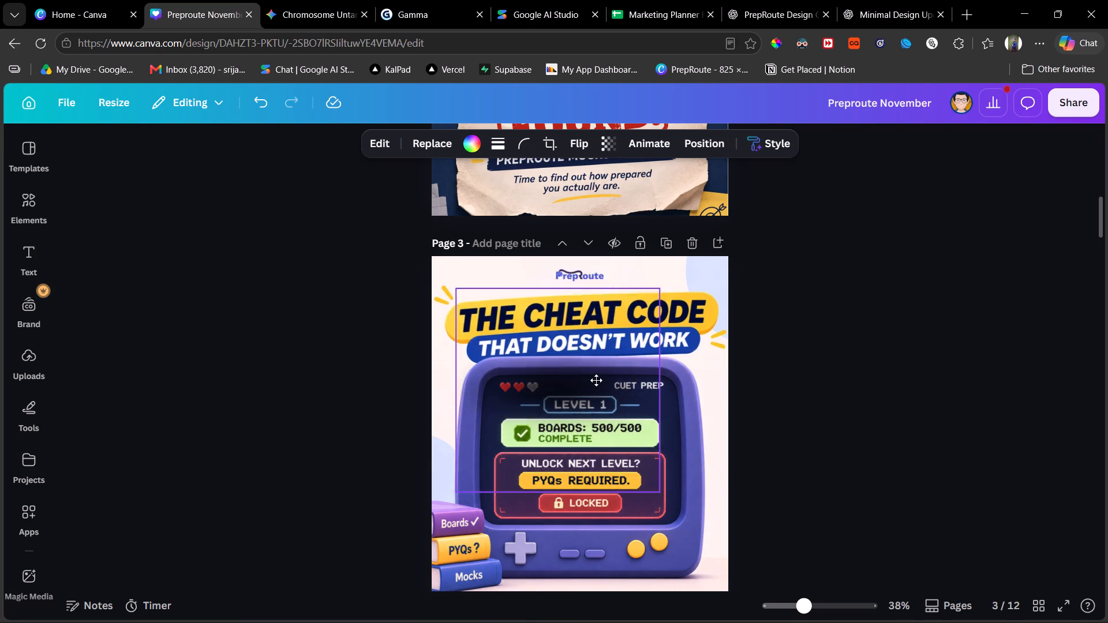
pyautogui.moveTo(596, 380); pyautogui.dragTo(597, 367)
pyautogui.moveTo(597, 367); pyautogui.dragTo(597, 368)
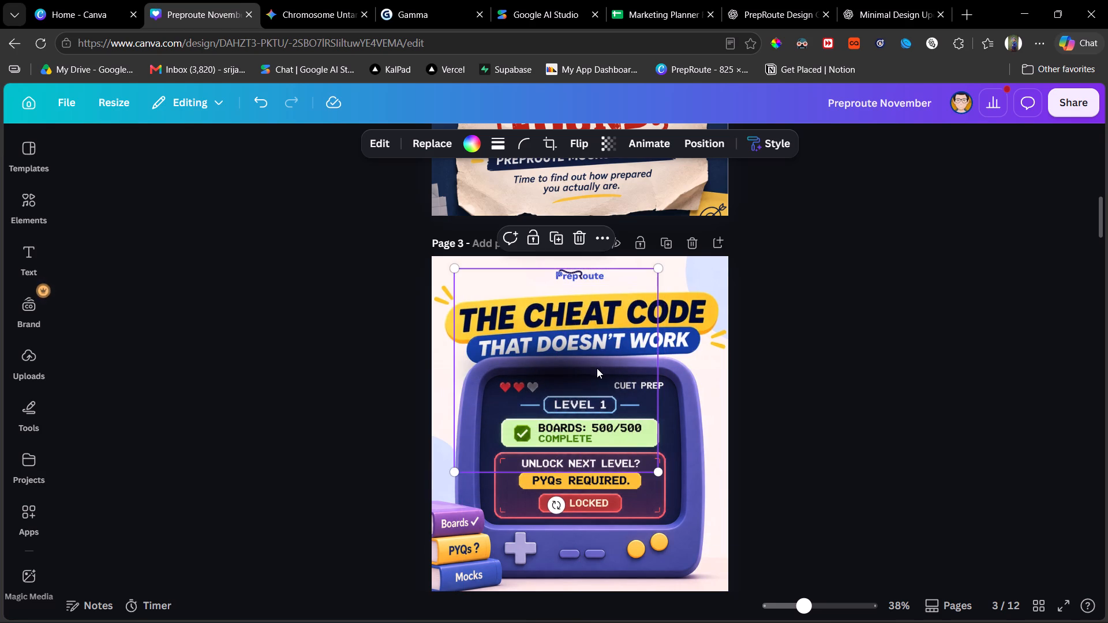
pyautogui.moveTo(597, 368); pyautogui.dragTo(588, 373)
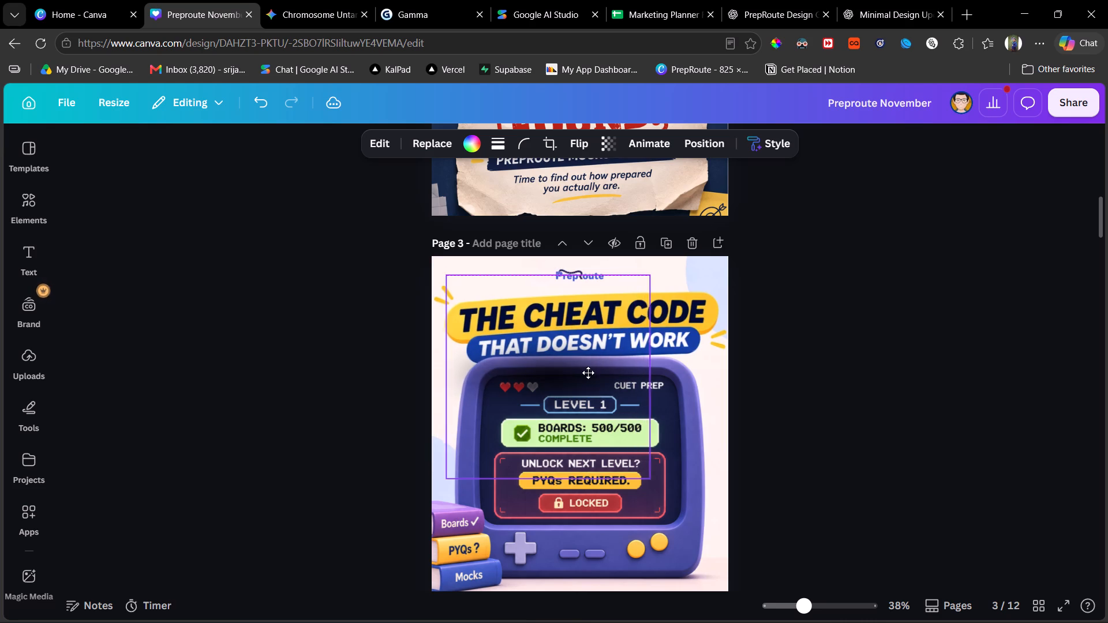
pyautogui.moveTo(588, 373); pyautogui.dragTo(586, 368)
# Send the shadow two layers backward so it sits behind the background-removed console on page 3.
pyautogui.click(716, 144)
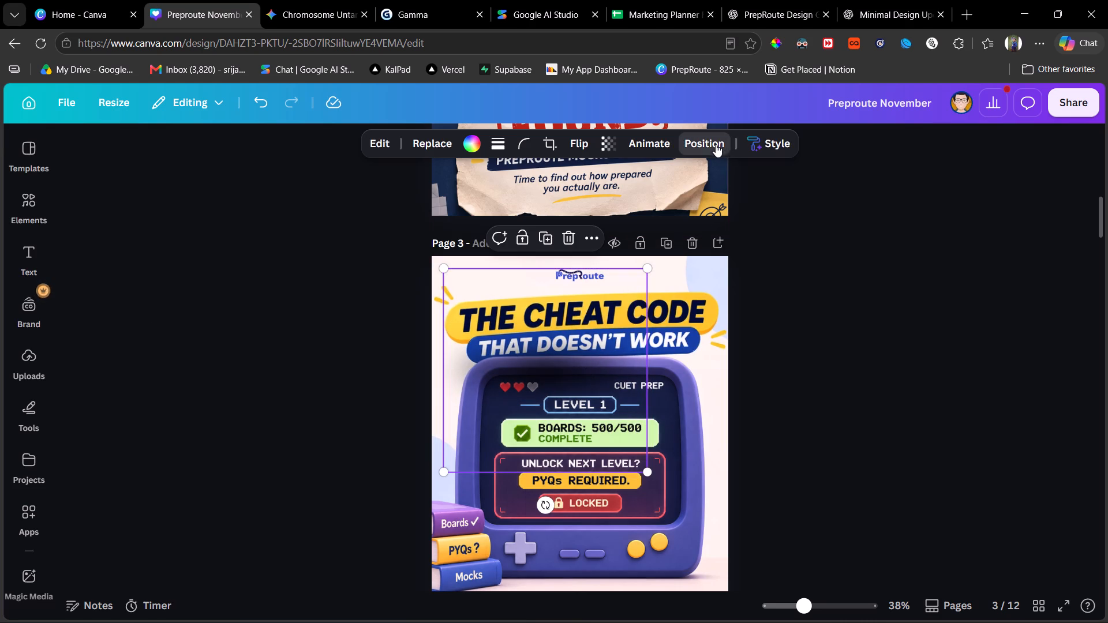
pyautogui.click(245, 226)
pyautogui.click(245, 226)
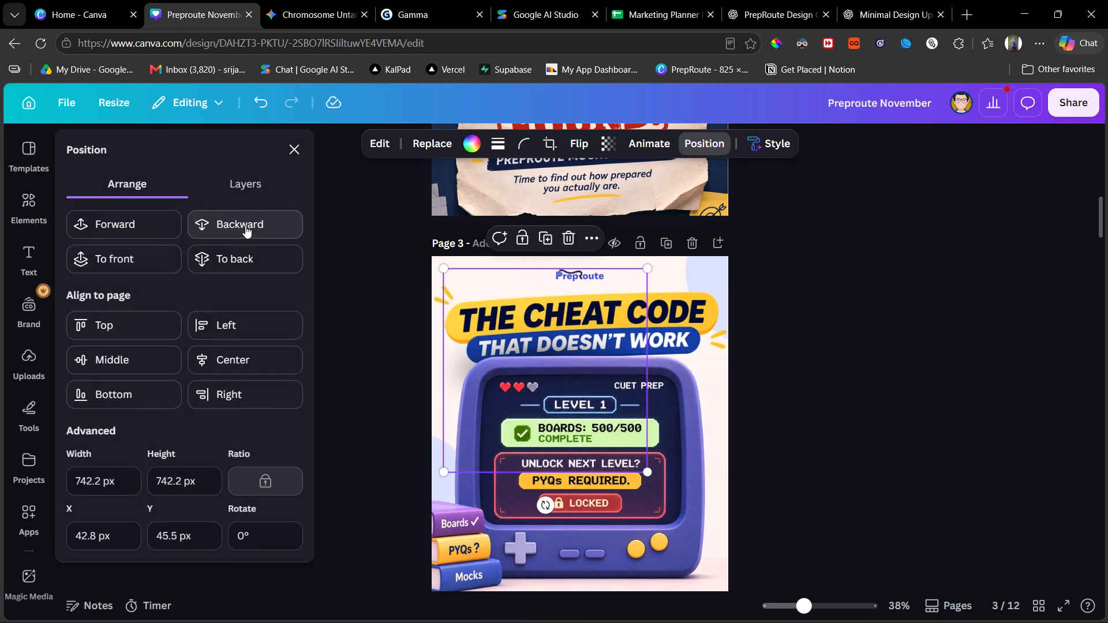
pyautogui.click(832, 400)
pyautogui.click(837, 407)
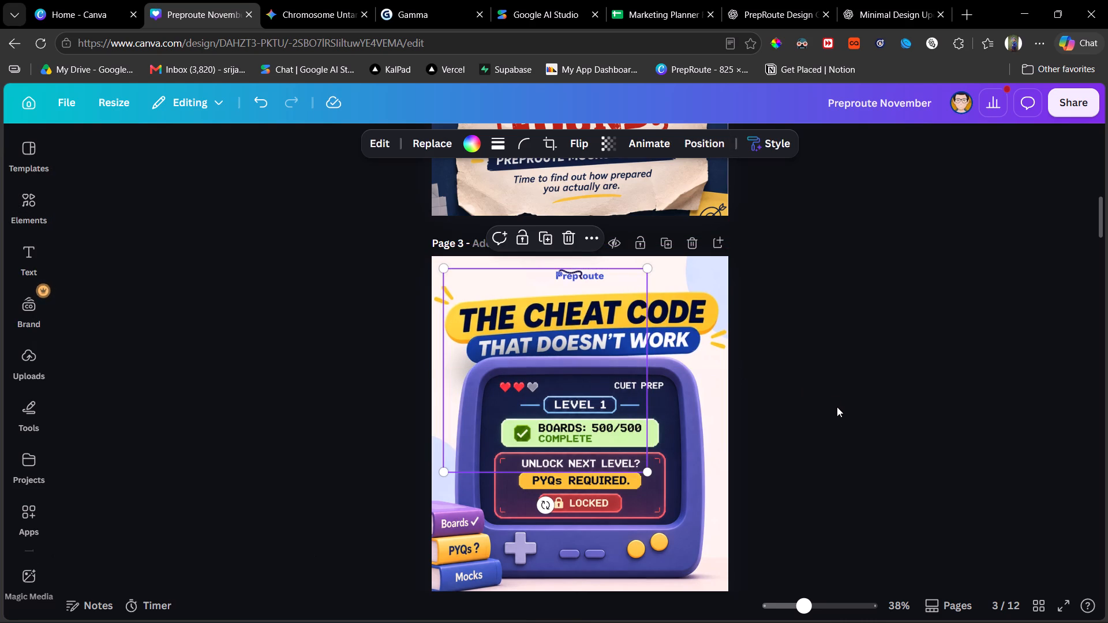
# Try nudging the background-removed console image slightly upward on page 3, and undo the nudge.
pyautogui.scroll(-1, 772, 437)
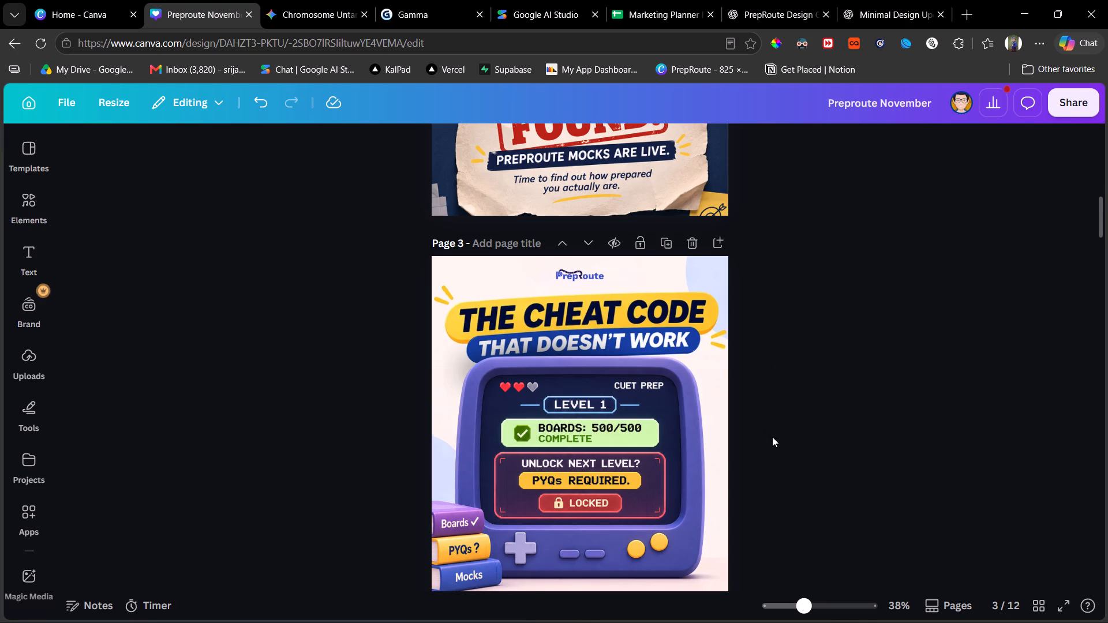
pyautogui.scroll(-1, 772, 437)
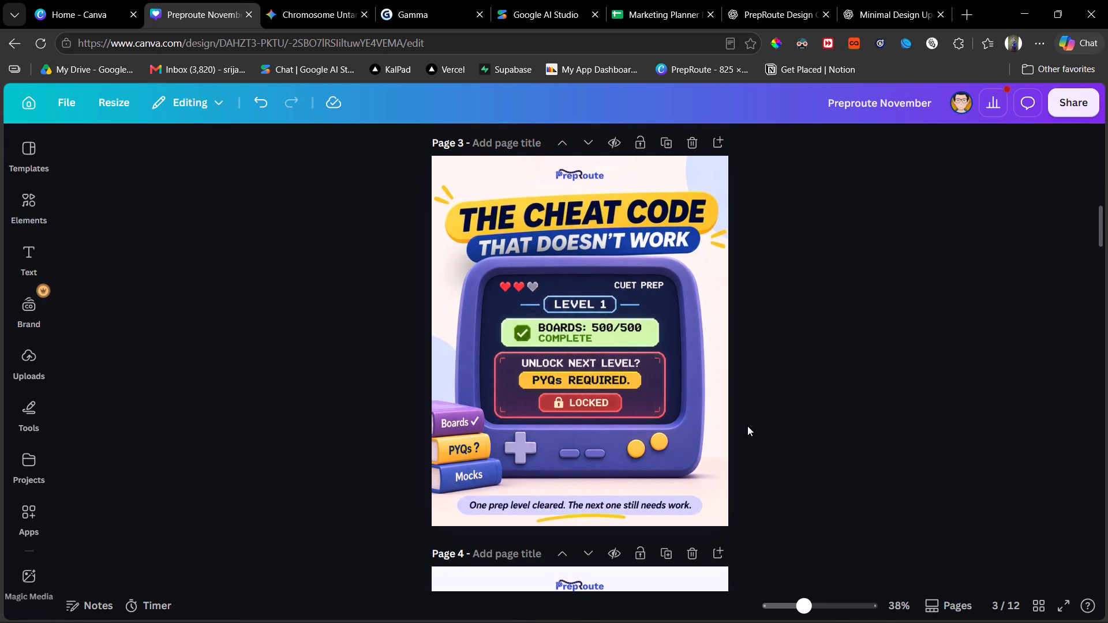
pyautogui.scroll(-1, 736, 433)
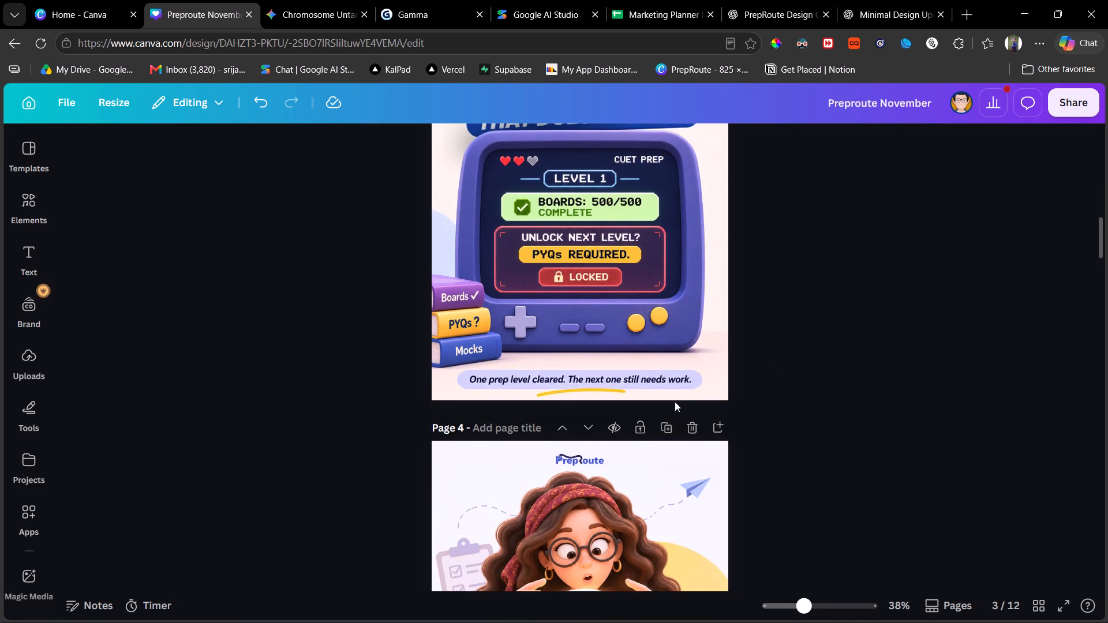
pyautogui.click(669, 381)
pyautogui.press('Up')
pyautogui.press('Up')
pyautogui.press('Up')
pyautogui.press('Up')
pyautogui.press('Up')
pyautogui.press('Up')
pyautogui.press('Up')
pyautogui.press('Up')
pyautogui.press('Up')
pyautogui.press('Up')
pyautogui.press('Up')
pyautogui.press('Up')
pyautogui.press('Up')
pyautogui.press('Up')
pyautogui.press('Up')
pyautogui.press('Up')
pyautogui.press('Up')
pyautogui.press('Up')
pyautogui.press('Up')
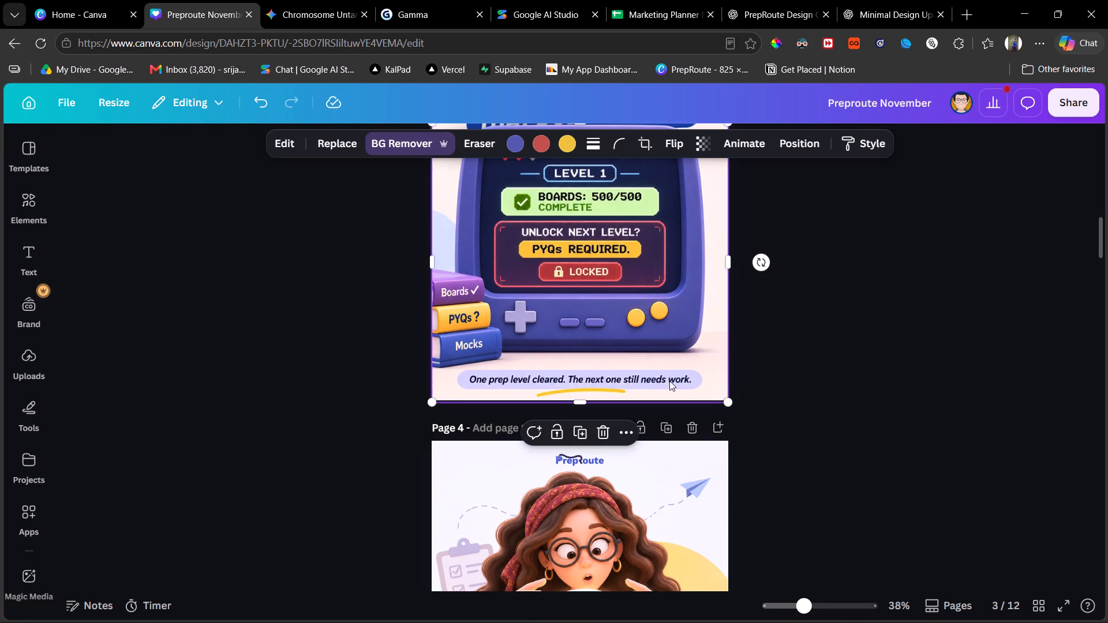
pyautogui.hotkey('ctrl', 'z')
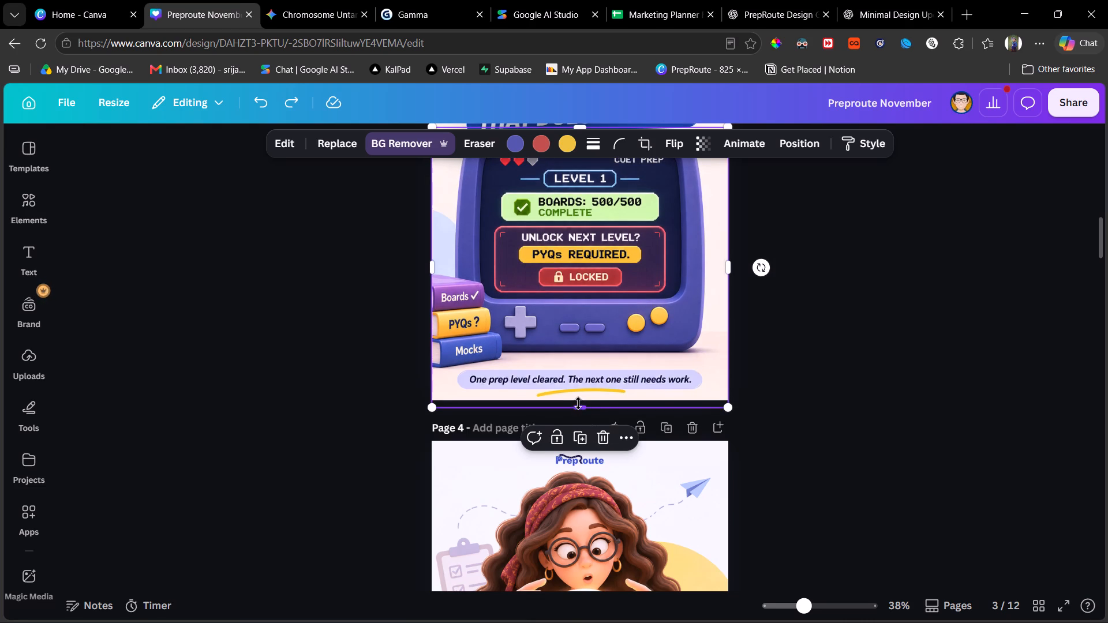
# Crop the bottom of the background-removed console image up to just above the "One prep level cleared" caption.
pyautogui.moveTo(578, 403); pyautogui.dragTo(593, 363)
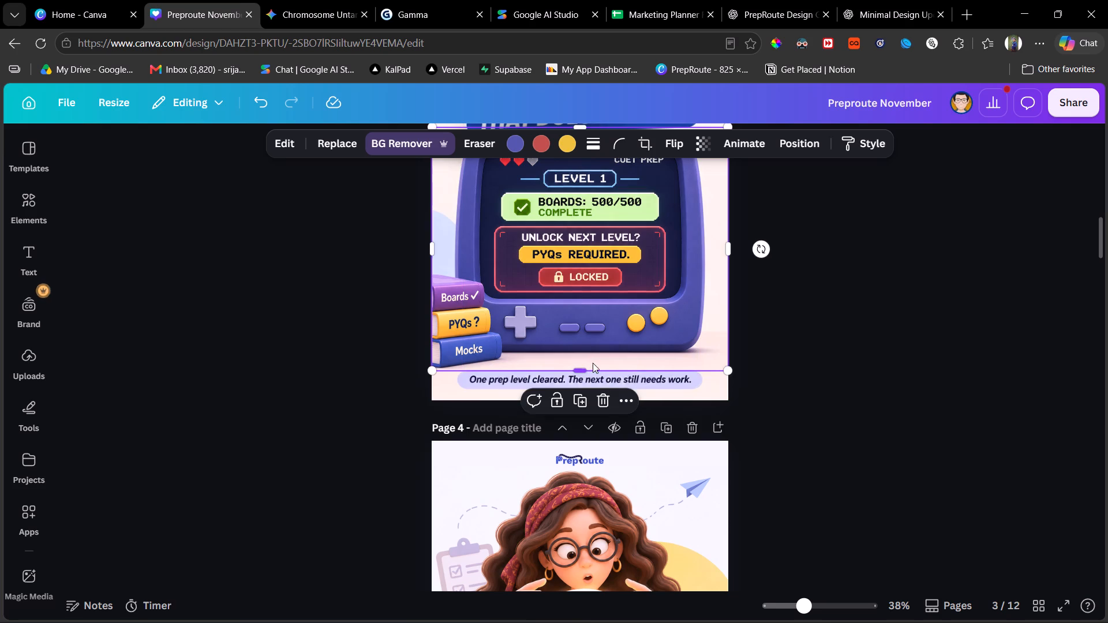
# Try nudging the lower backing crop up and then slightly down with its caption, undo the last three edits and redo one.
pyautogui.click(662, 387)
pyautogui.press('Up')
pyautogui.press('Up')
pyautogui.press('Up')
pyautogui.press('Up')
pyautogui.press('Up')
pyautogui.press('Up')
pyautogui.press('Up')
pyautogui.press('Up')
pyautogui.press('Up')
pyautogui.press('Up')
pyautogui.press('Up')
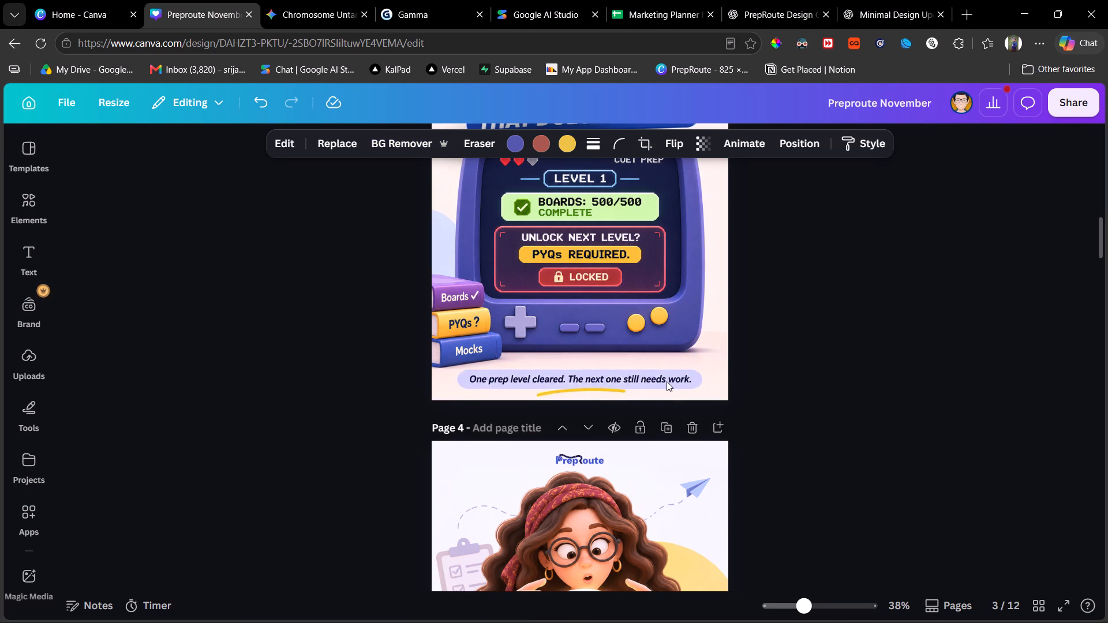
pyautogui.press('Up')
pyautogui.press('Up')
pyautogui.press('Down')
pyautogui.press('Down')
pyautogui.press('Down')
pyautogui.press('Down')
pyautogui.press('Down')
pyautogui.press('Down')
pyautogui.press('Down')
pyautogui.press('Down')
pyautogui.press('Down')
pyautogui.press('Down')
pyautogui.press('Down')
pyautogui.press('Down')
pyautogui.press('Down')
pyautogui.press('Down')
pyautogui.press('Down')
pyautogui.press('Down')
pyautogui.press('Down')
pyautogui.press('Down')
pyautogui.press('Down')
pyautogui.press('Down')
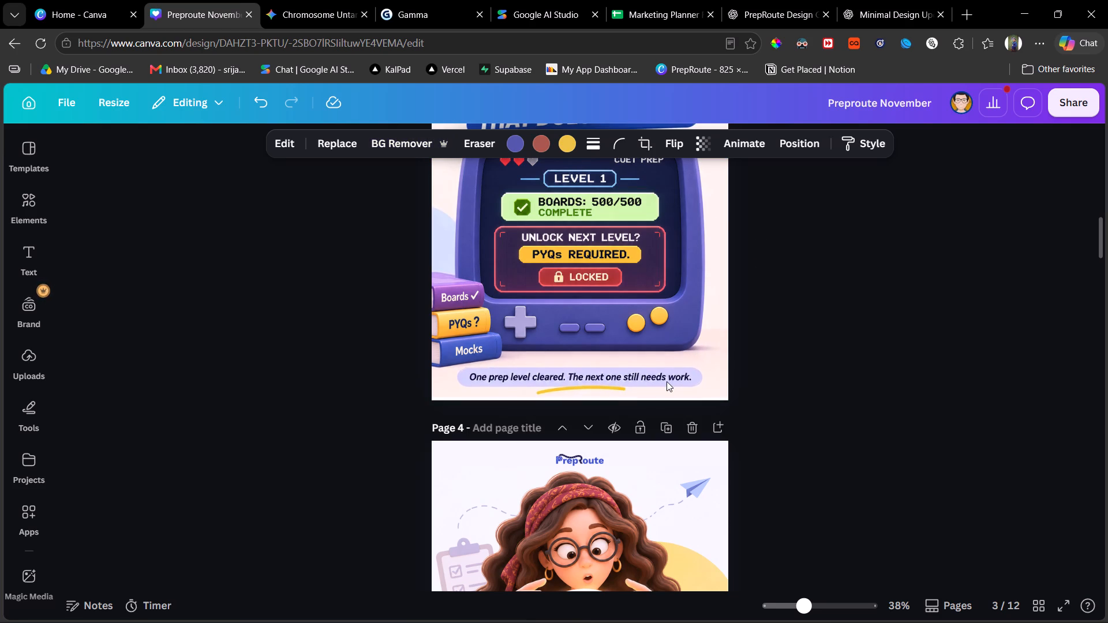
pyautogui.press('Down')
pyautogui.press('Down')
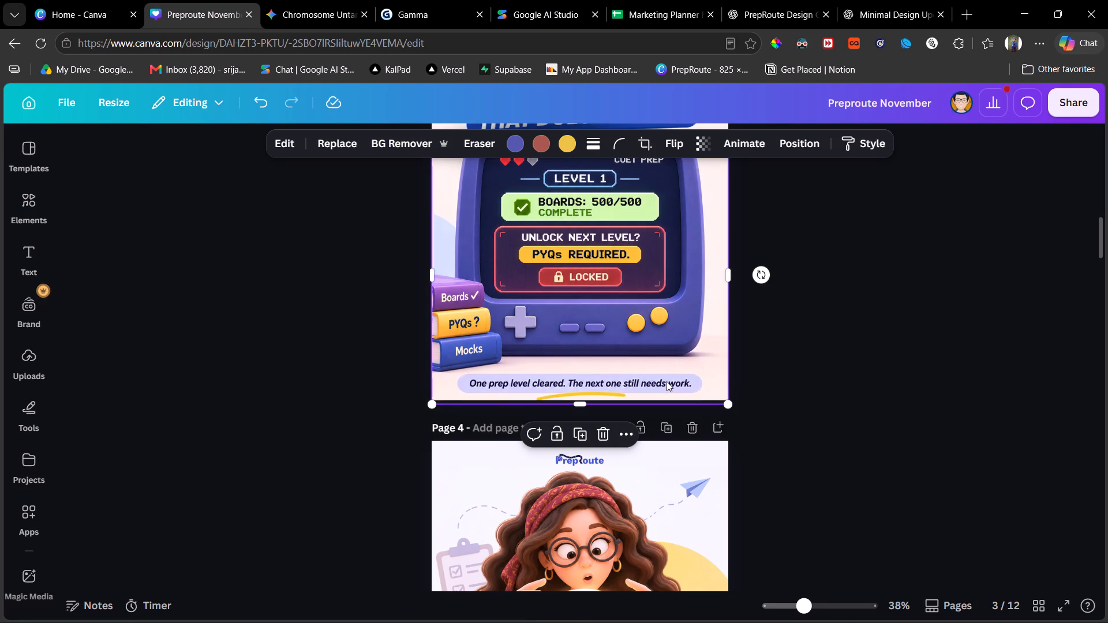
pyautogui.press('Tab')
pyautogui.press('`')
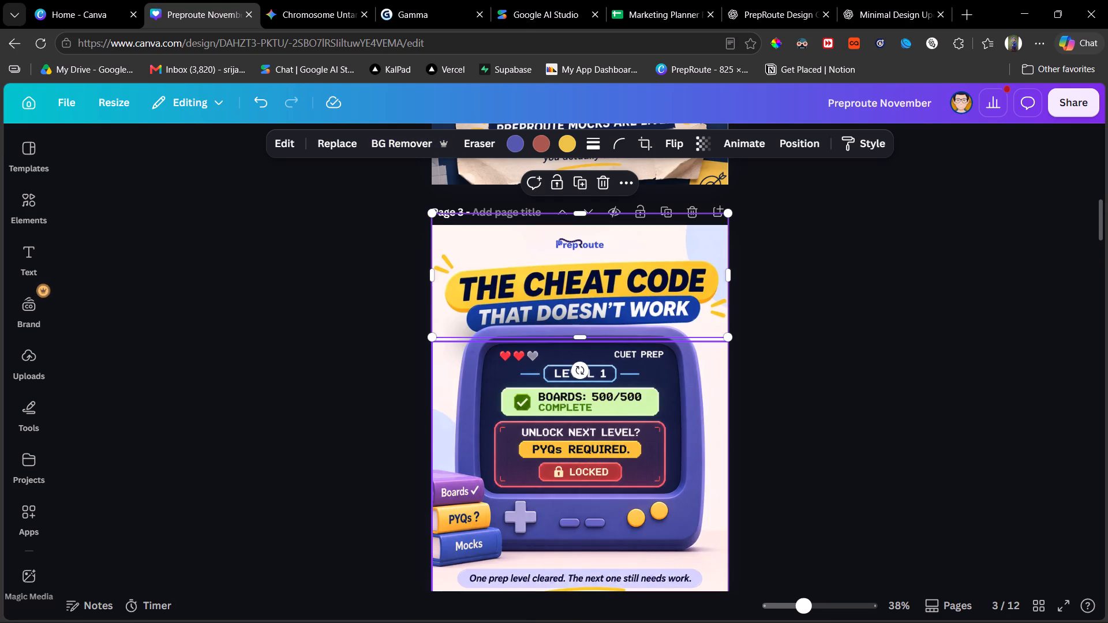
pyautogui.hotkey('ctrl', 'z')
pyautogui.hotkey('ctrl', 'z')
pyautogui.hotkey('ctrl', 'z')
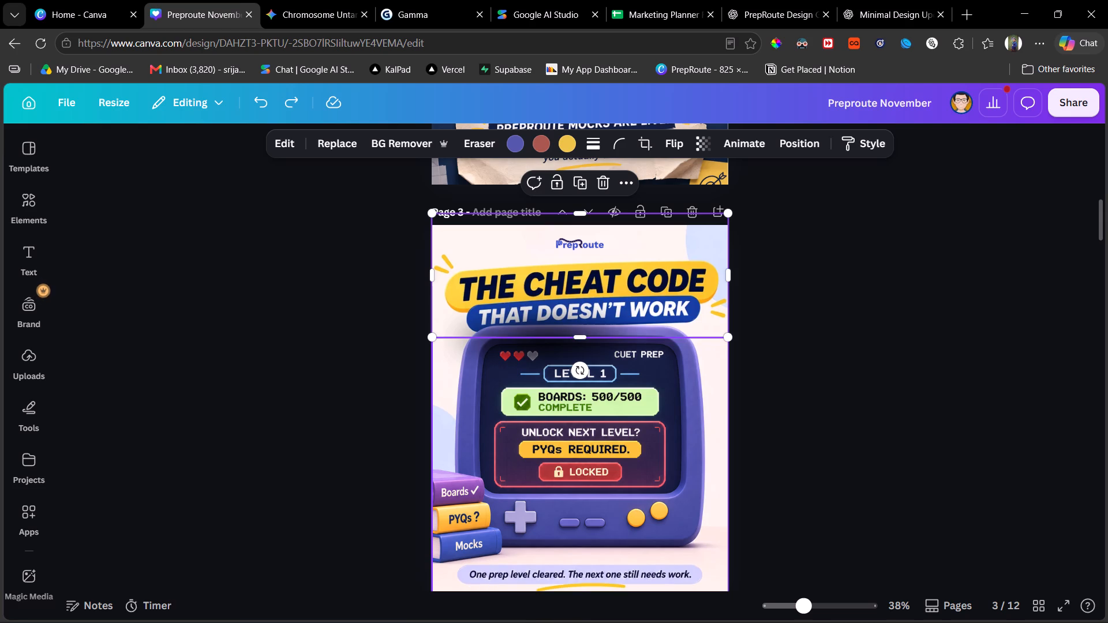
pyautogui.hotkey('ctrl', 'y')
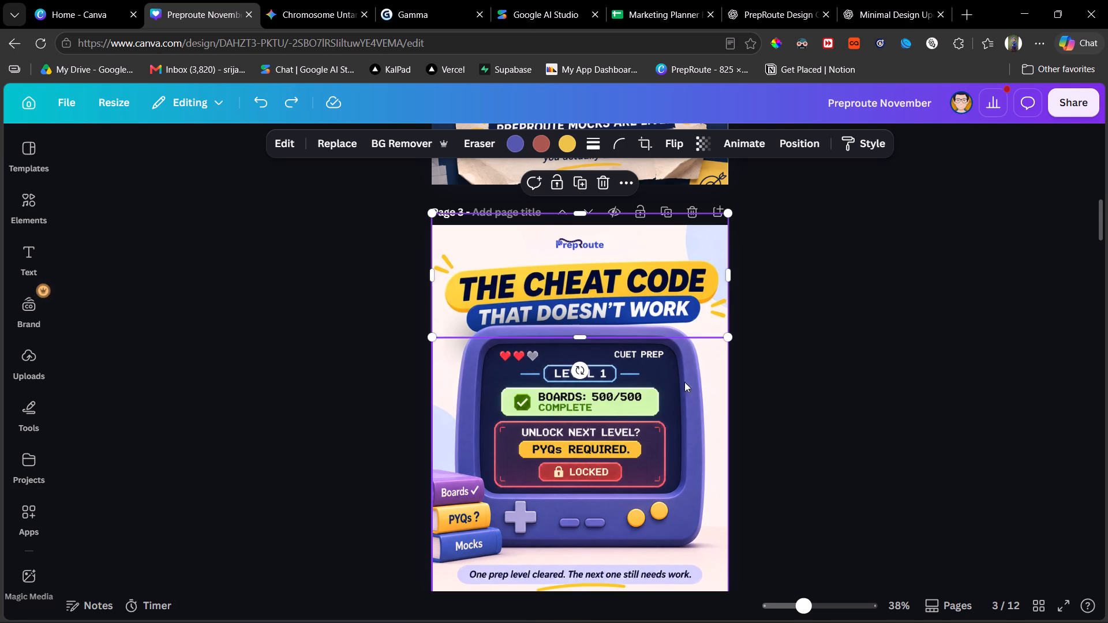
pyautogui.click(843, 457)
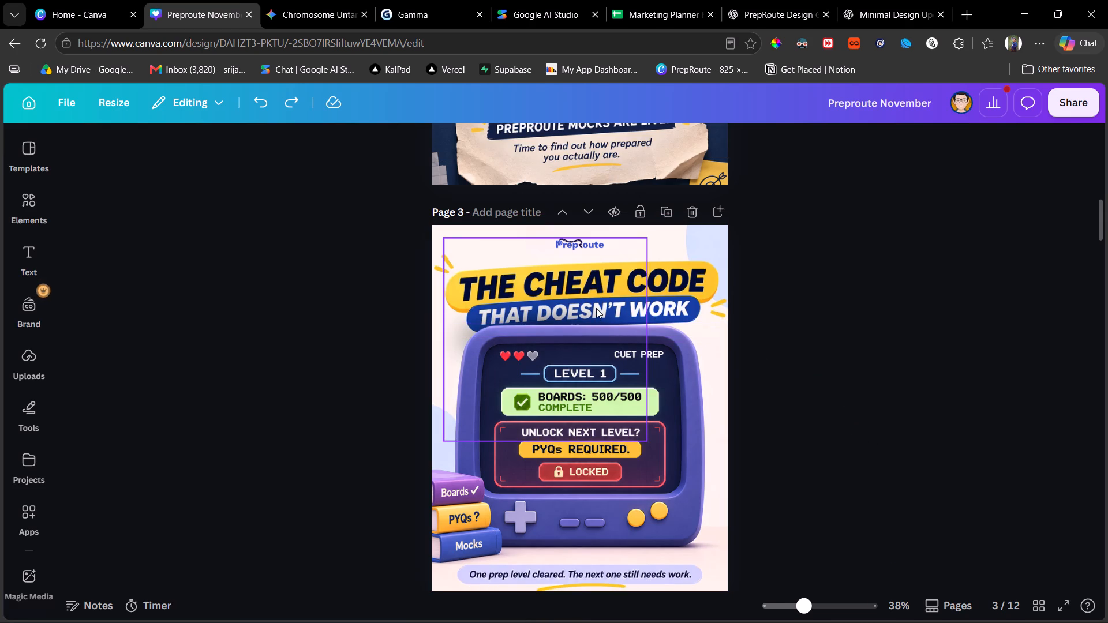
# Nudge the shadow graphic behind the heading and console on page 3 slightly down and further right.
pyautogui.click(596, 308)
pyautogui.press('Down')
pyautogui.press('Down')
pyautogui.press('Down')
pyautogui.press('Down')
pyautogui.press('Down')
pyautogui.press('Down')
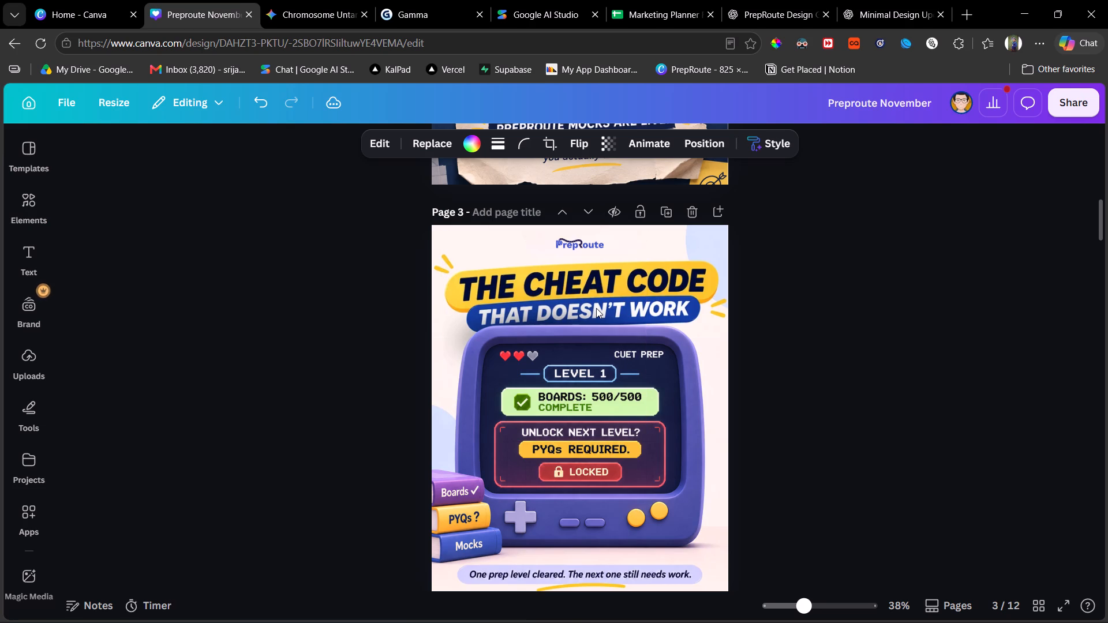
pyautogui.press('Right')
pyautogui.press('Right')
pyautogui.press('Right')
pyautogui.press('Right')
pyautogui.press('Right')
pyautogui.press('Right')
pyautogui.press('Right')
pyautogui.press('Right')
pyautogui.press('Right')
pyautogui.press('Right')
pyautogui.press('Right')
pyautogui.press('Right')
pyautogui.press('Right')
pyautogui.press('Right')
pyautogui.press('Right')
pyautogui.press('Right')
pyautogui.press('Right')
pyautogui.press('Right')
pyautogui.press('Right')
pyautogui.press('Right')
pyautogui.press('Right')
pyautogui.press('Left')
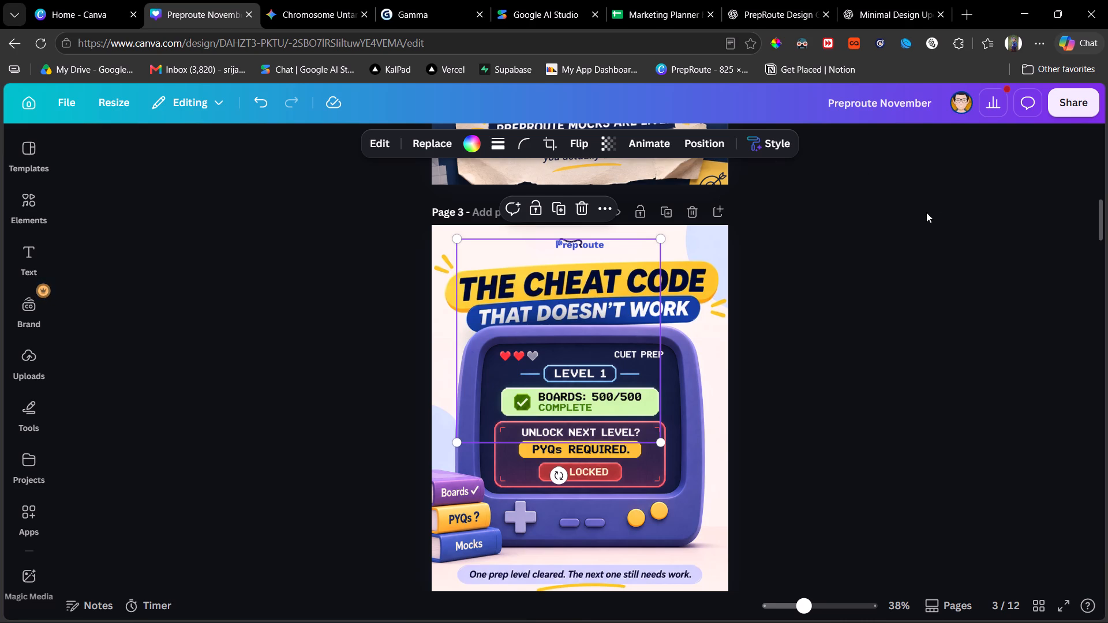
pyautogui.click(864, 224)
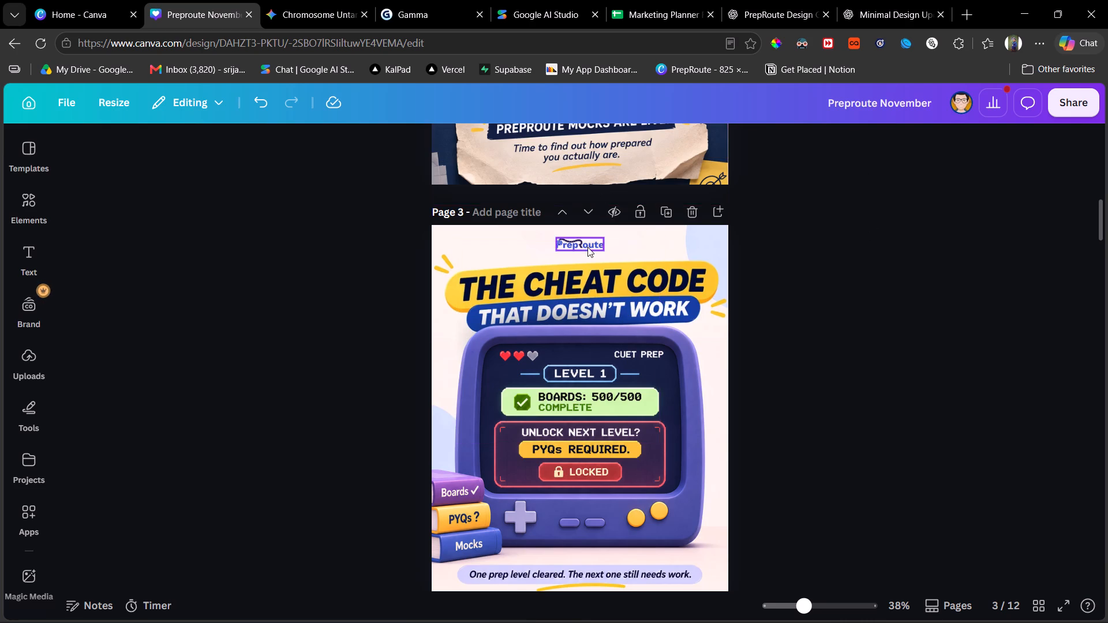
# Move the WANTED poster page up one place, above the Guru Purab page.
pyautogui.scroll(6, 587, 247)
pyautogui.scroll(-4, 580, 375)
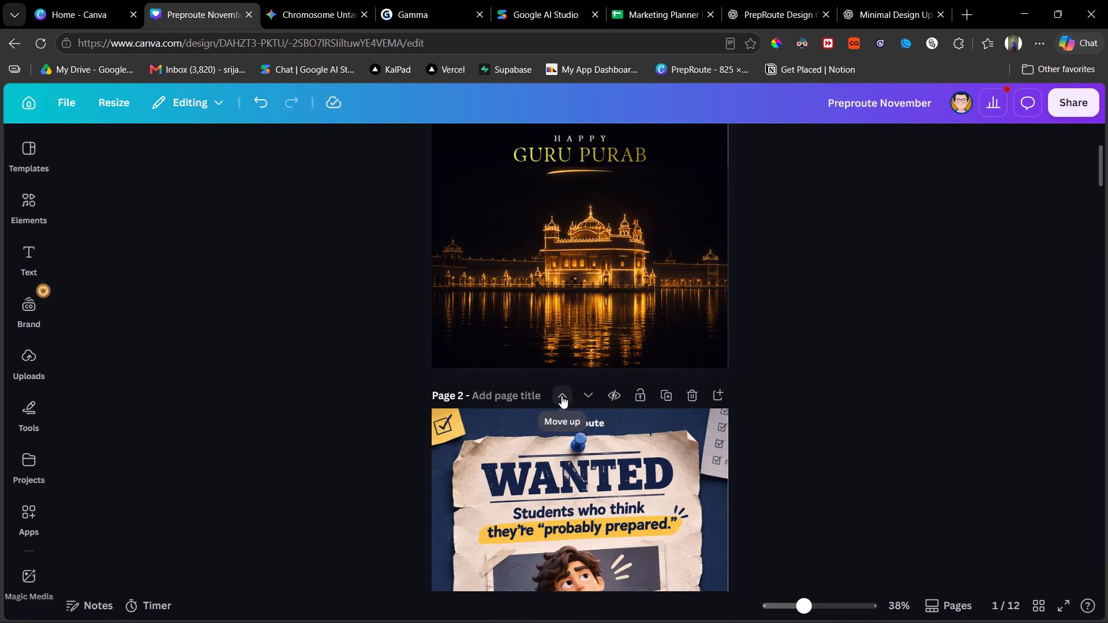
pyautogui.click(562, 396)
# Move the "The Cheat Code That Doesn't Work" page up two places so it becomes the first page.
pyautogui.scroll(-2, 553, 446)
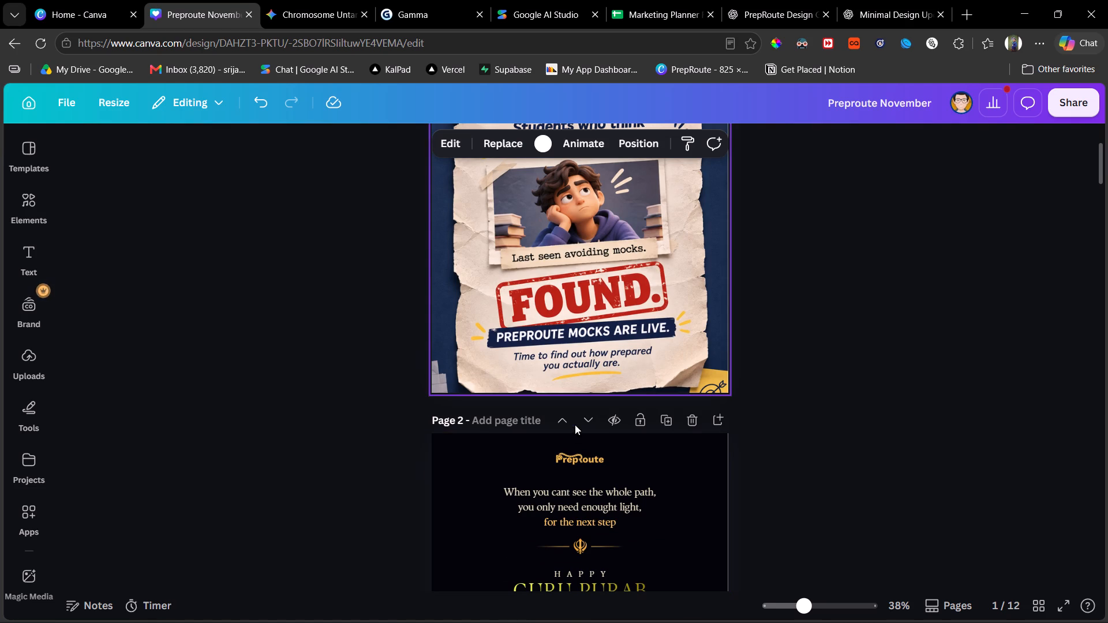
pyautogui.scroll(-4, 563, 423)
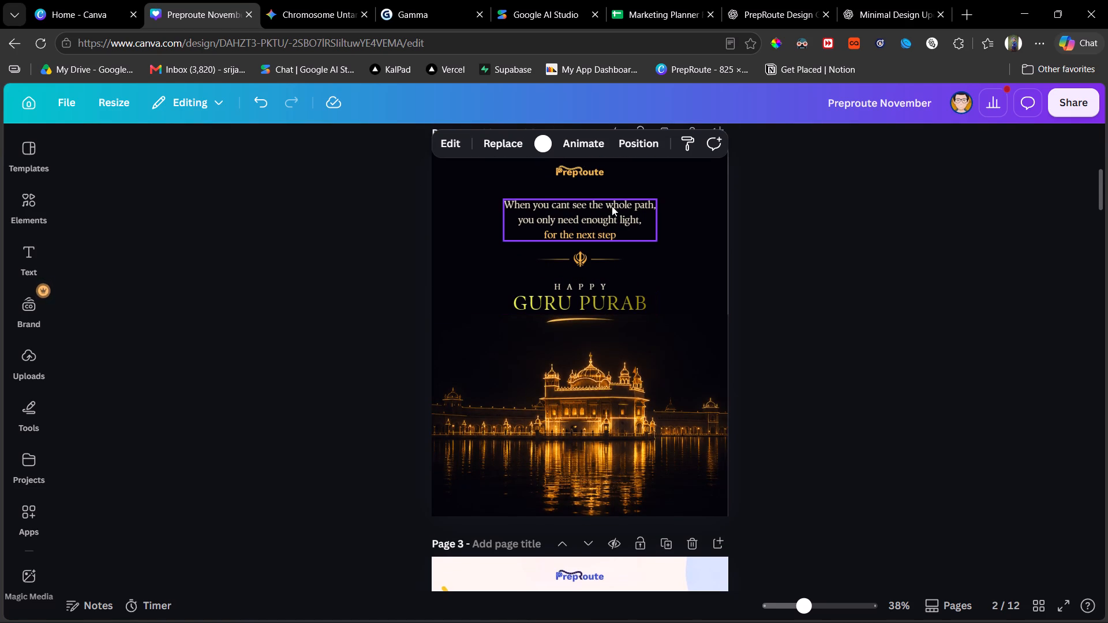
pyautogui.scroll(-2, 608, 208)
pyautogui.scroll(1, 587, 246)
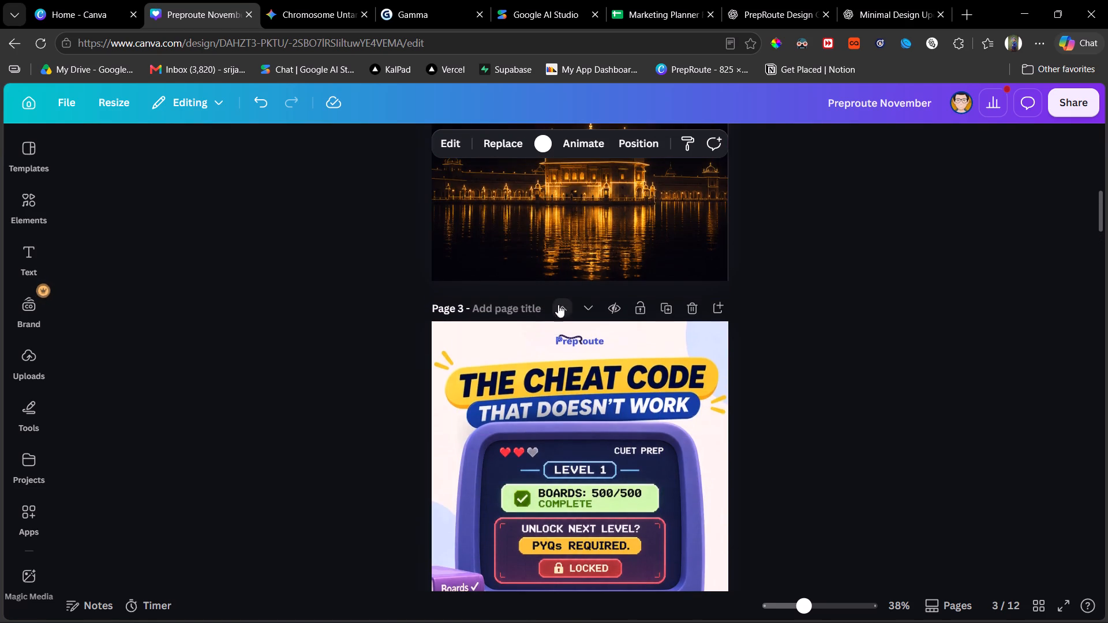
pyautogui.click(559, 310)
pyautogui.click(563, 302)
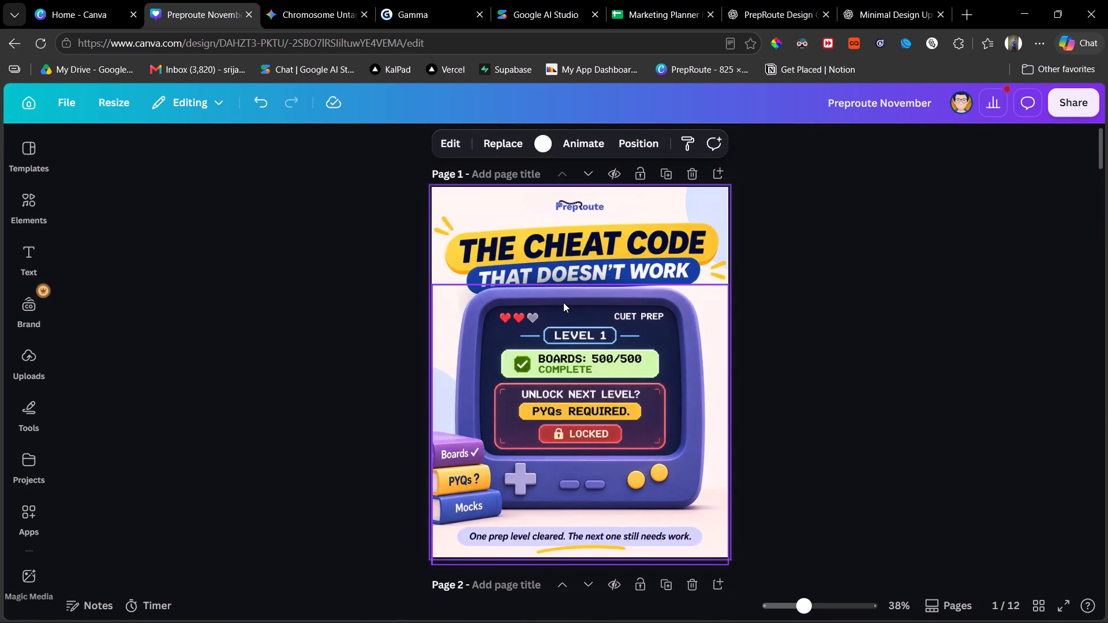
pyautogui.scroll(-2, 563, 302)
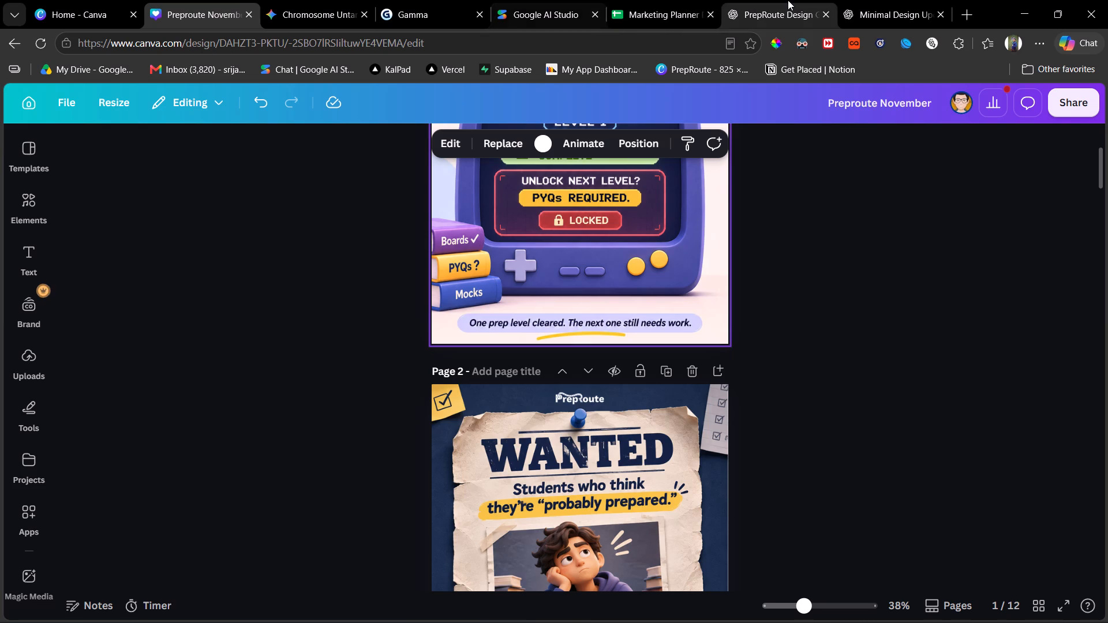
# In the Marketing Planner sheet, set the status of "What should you study first for CUET?" in row 17 to Draft Prepared.
pyautogui.click(808, 3)
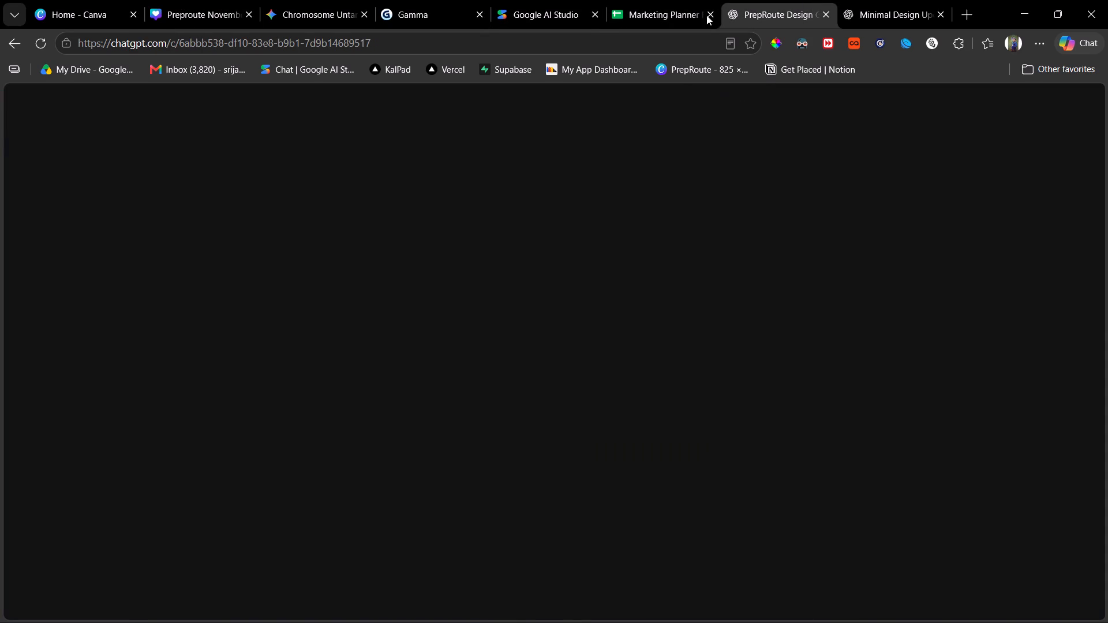
pyautogui.click(673, 1)
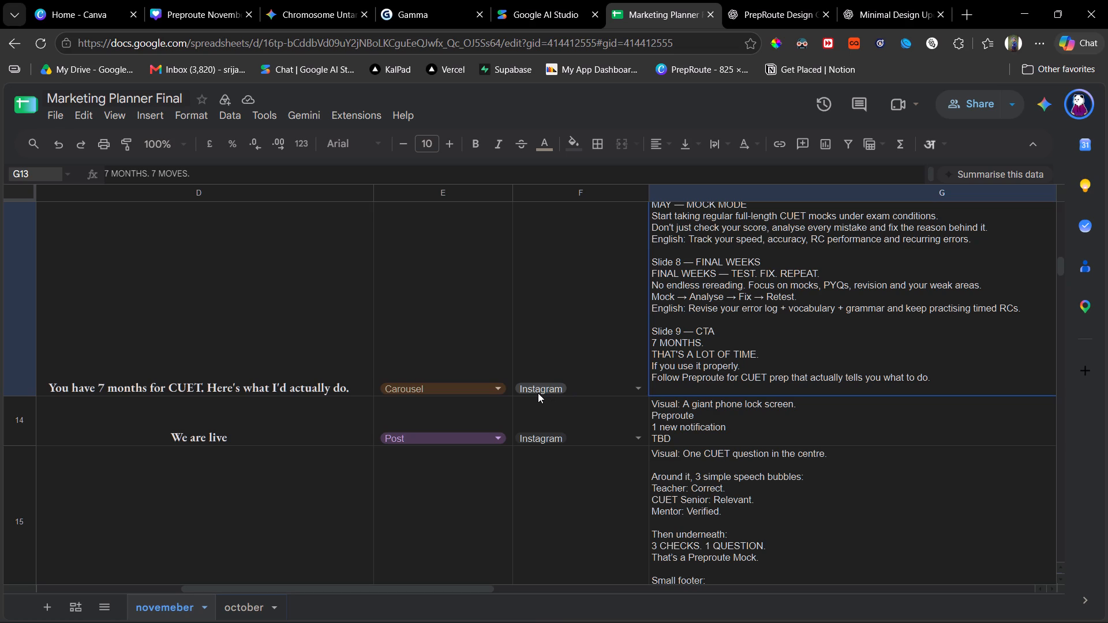
pyautogui.hscroll(1, 538, 393)
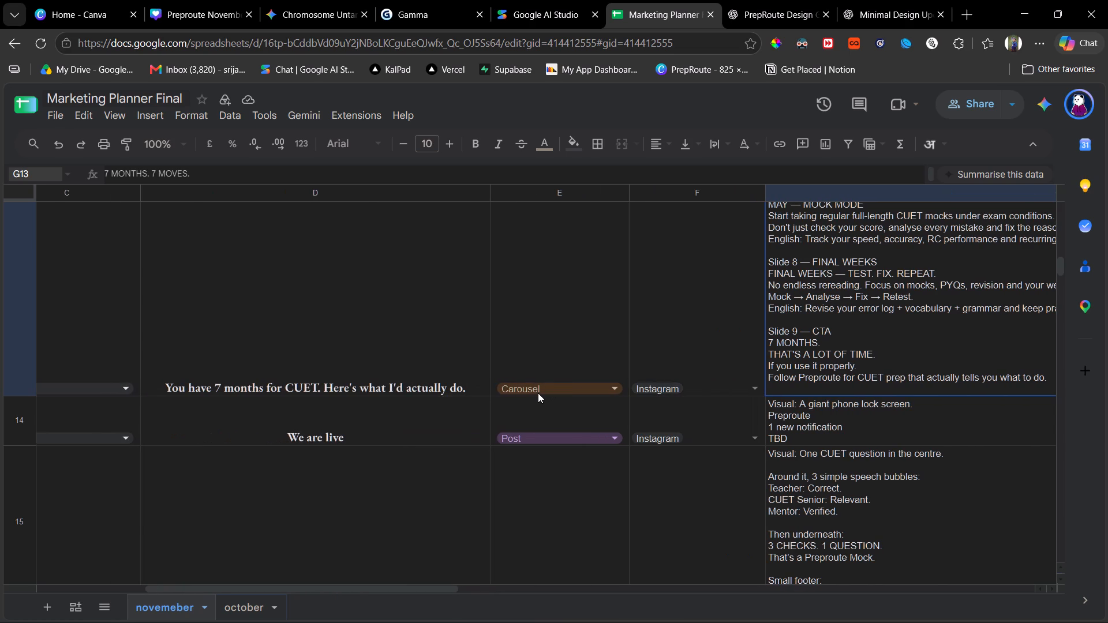
pyautogui.scroll(-8, 542, 374)
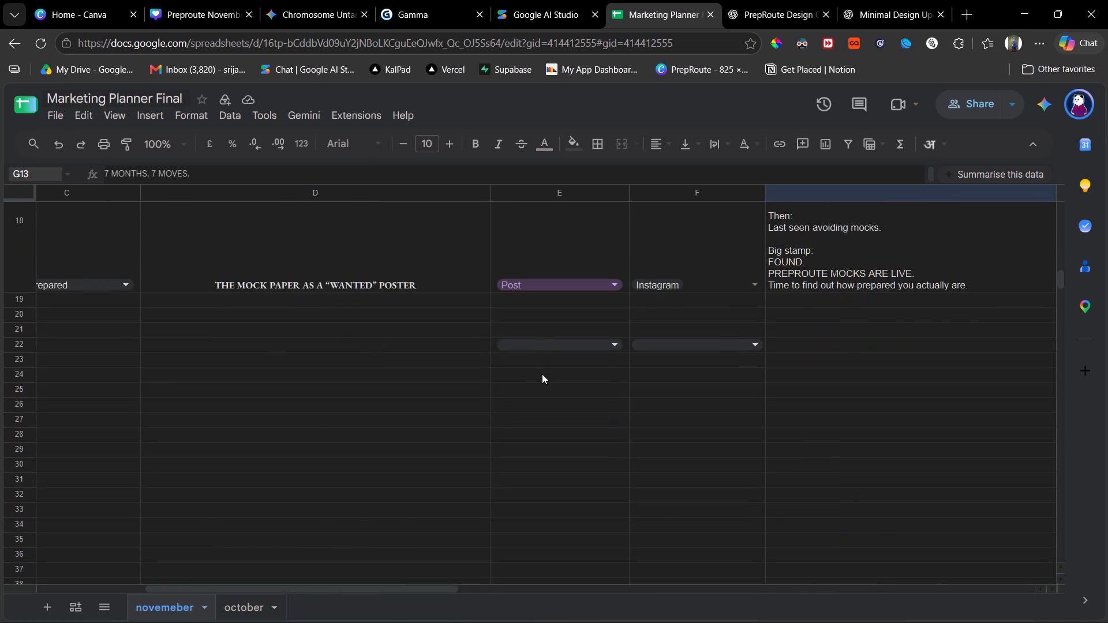
pyautogui.scroll(1, 542, 374)
pyautogui.hscroll(1, 542, 374)
pyautogui.scroll(1, 542, 374)
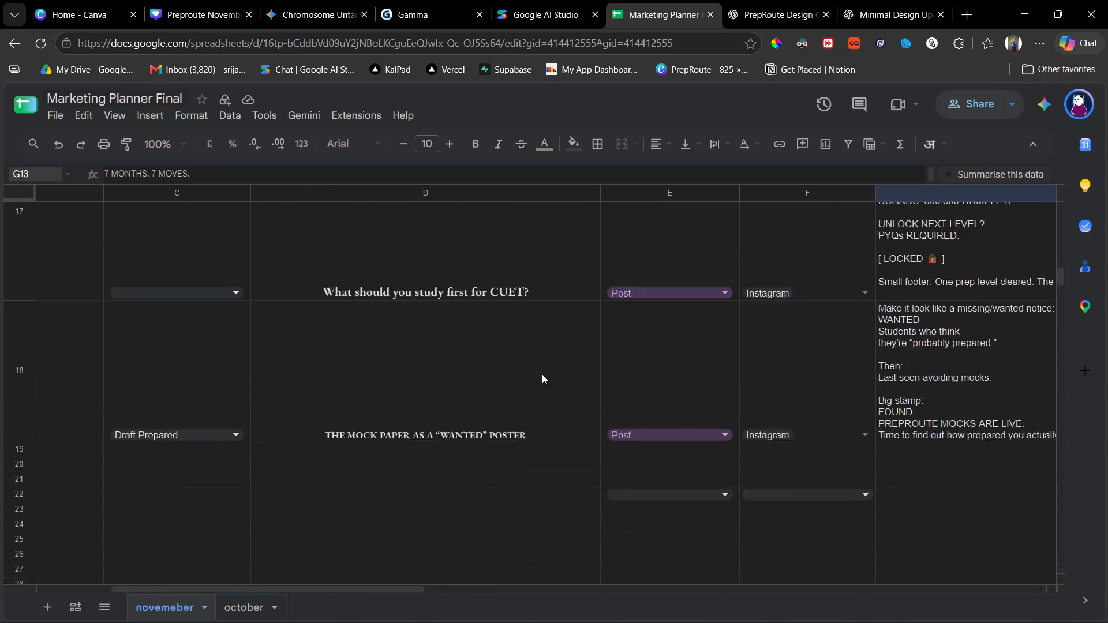
pyautogui.scroll(1, 542, 374)
pyautogui.click(169, 377)
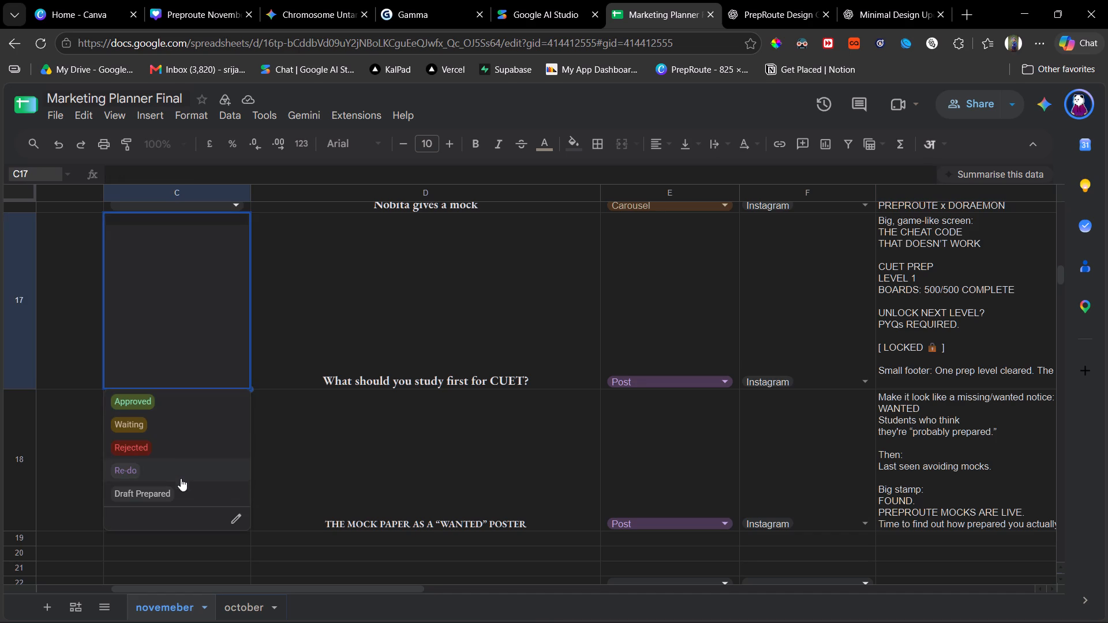
pyautogui.click(179, 494)
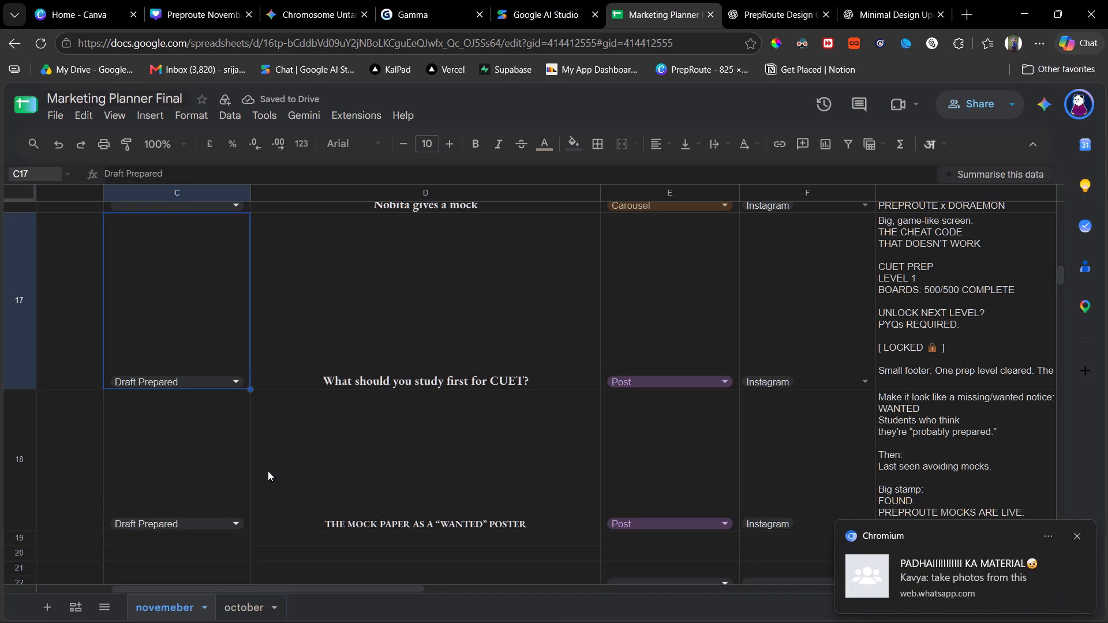
# Examine the planner briefs for rows 13 to 16, from the 7-month CUET carousel to "Nobita gives a mock".
pyautogui.scroll(5, 304, 301)
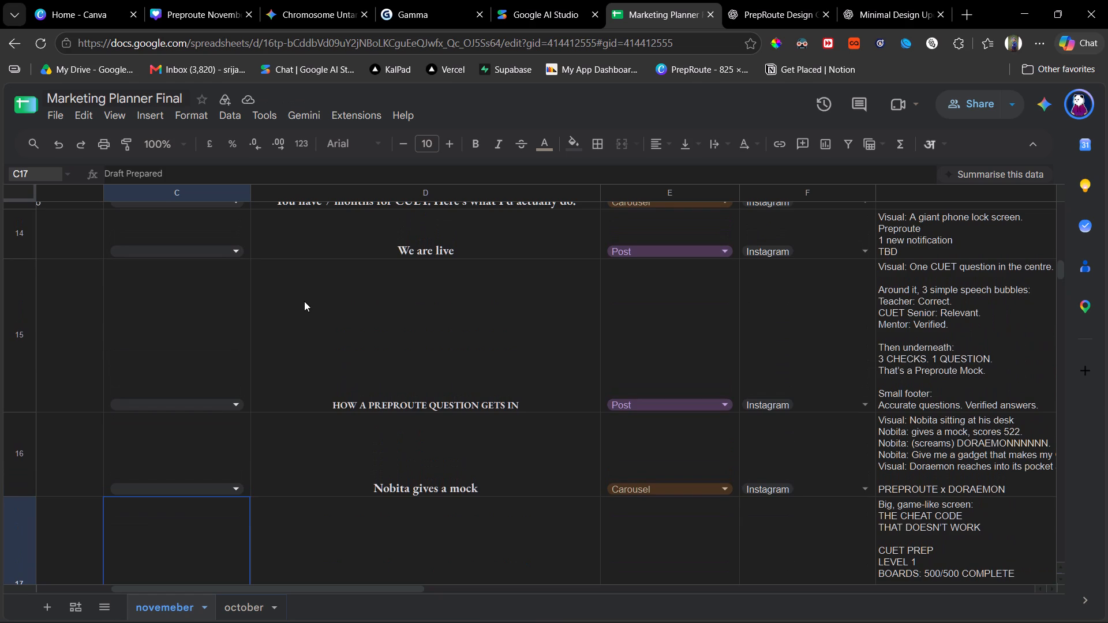
pyautogui.click(443, 449)
pyautogui.hscroll(-1, 443, 449)
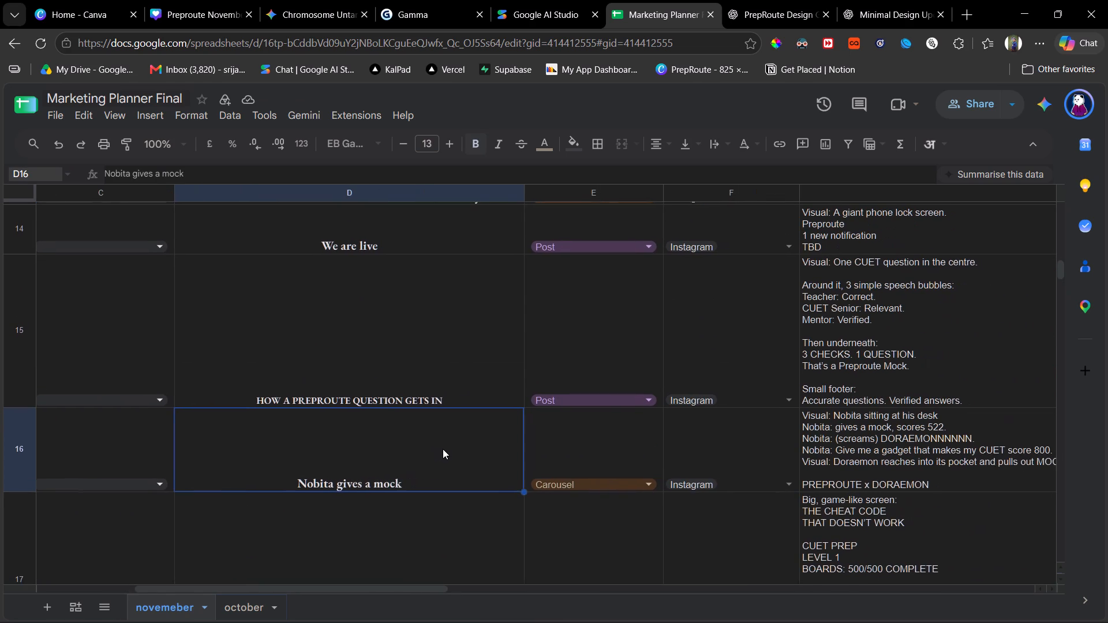
pyautogui.hscroll(-4, 443, 449)
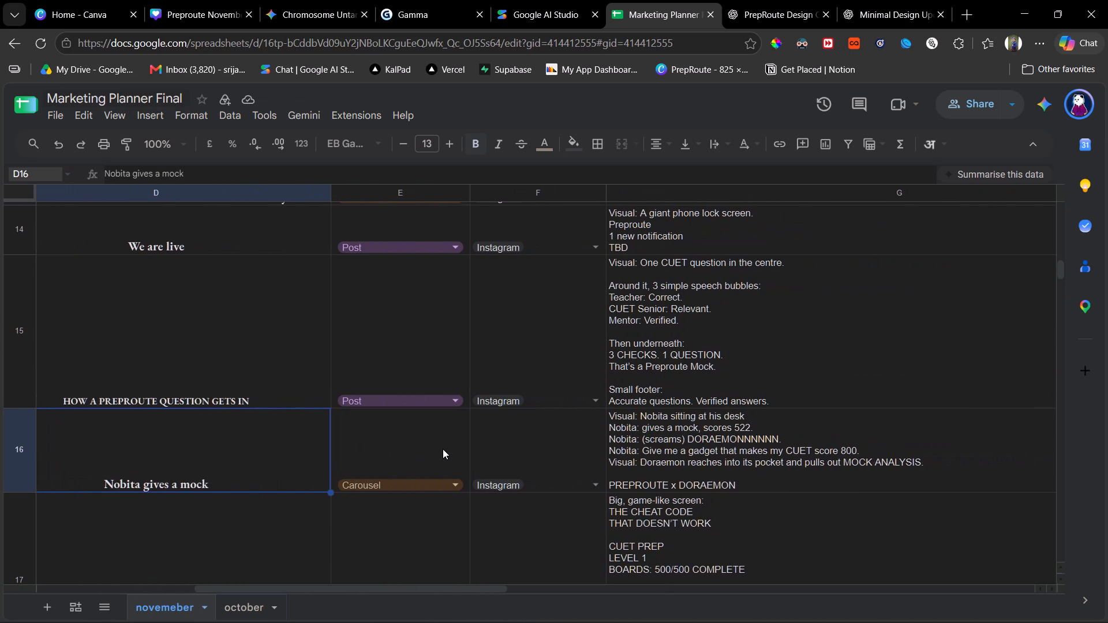
pyautogui.scroll(1, 443, 449)
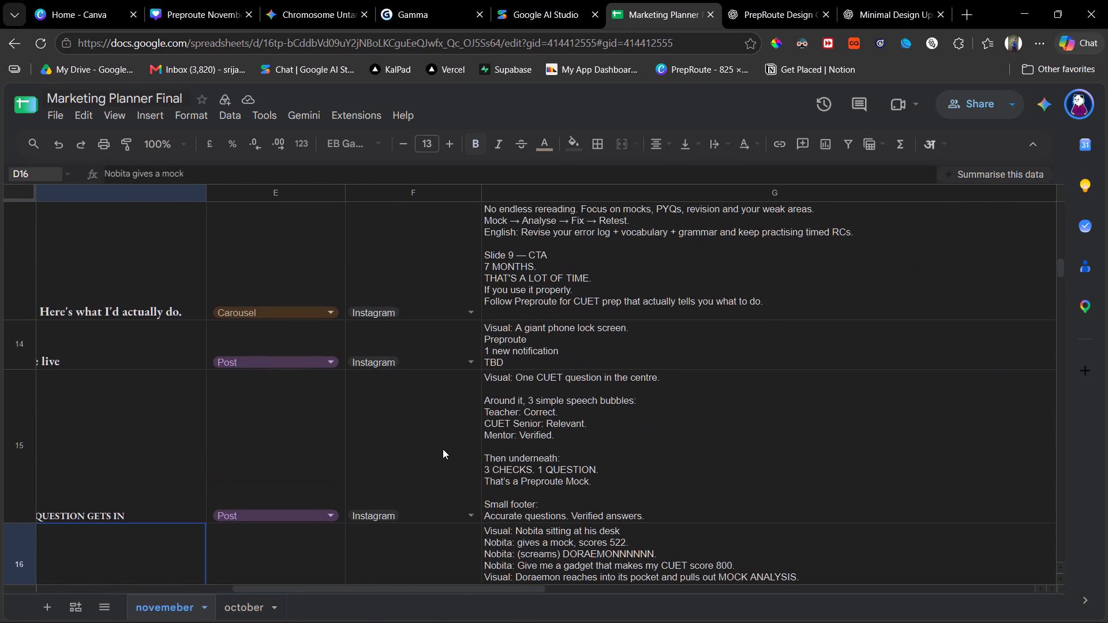
pyautogui.scroll(1, 443, 449)
pyautogui.hscroll(1, 443, 449)
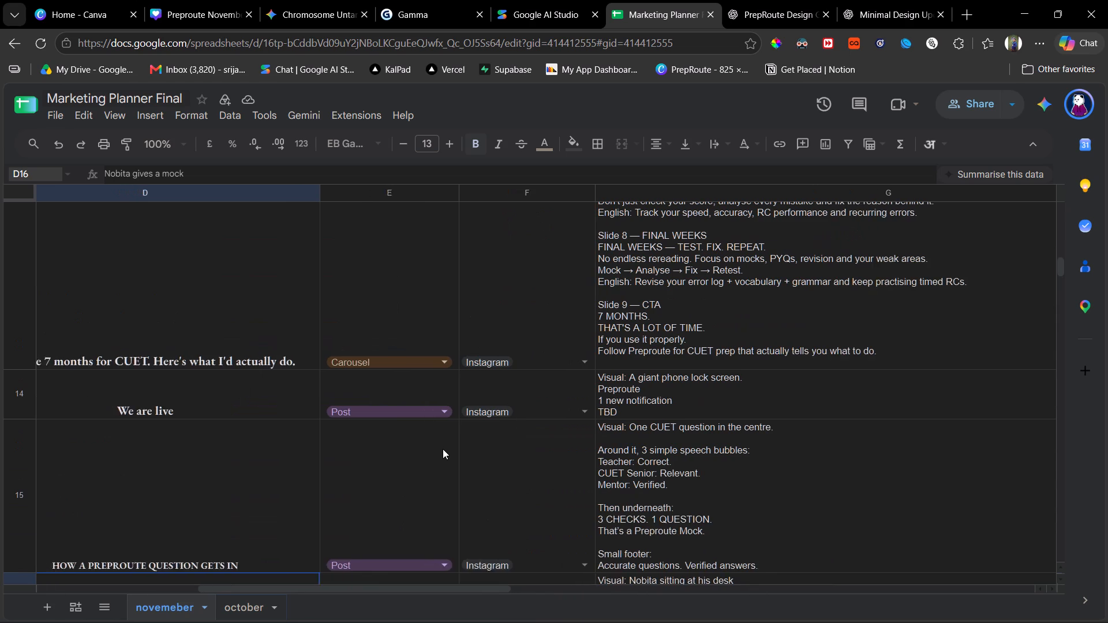
pyautogui.hscroll(1, 443, 449)
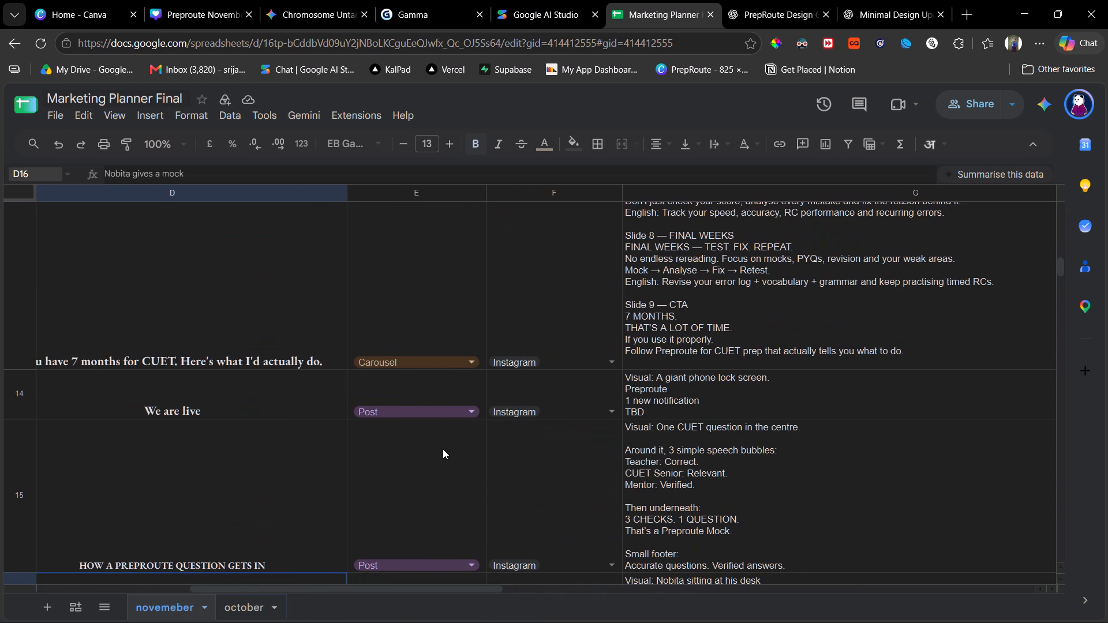
pyautogui.hscroll(3, 443, 449)
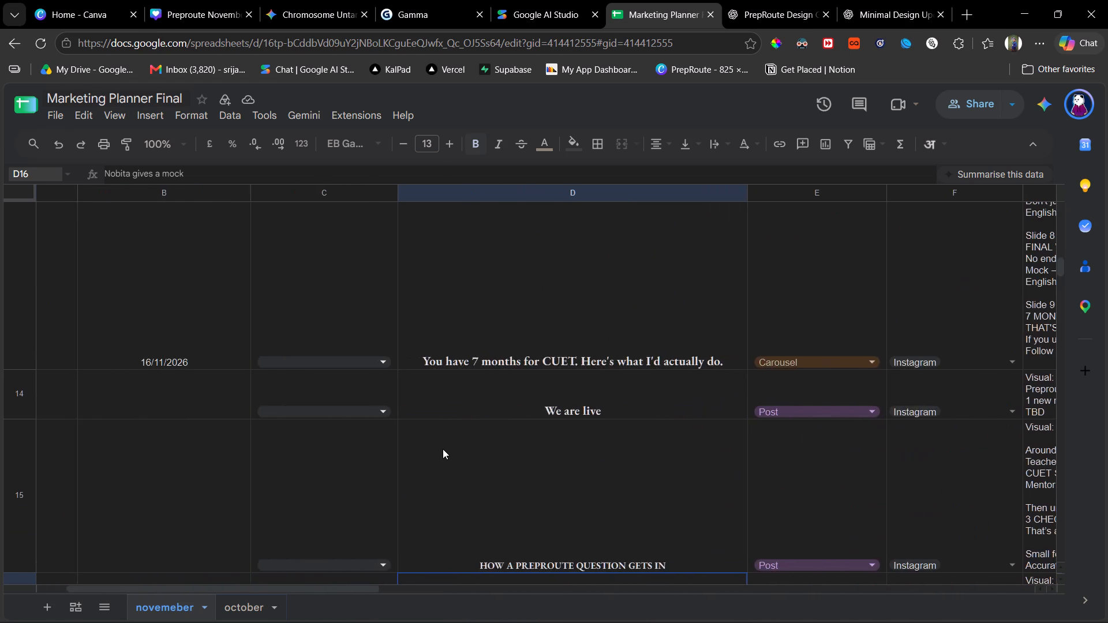
pyautogui.hscroll(2, 443, 449)
# Check the dates and draft statuses of the earlier November planner entries, including CUET starter pack and guru purab.
pyautogui.scroll(12, 443, 449)
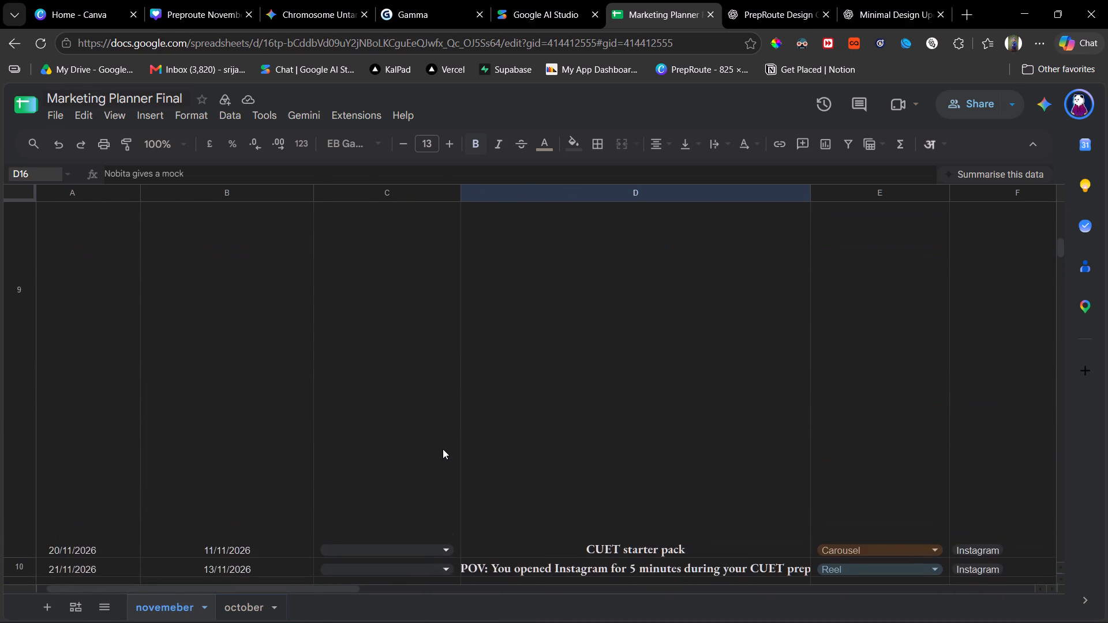
pyautogui.scroll(4, 443, 449)
pyautogui.scroll(-4, 443, 449)
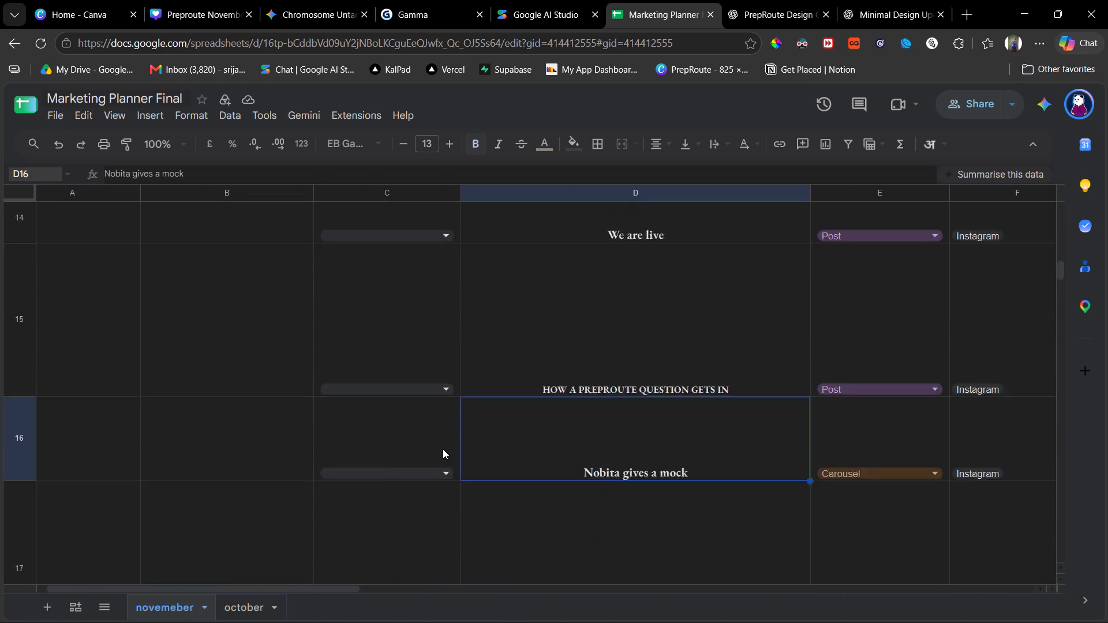
pyautogui.scroll(-1, 443, 449)
pyautogui.scroll(2, 443, 449)
pyautogui.scroll(-3, 443, 449)
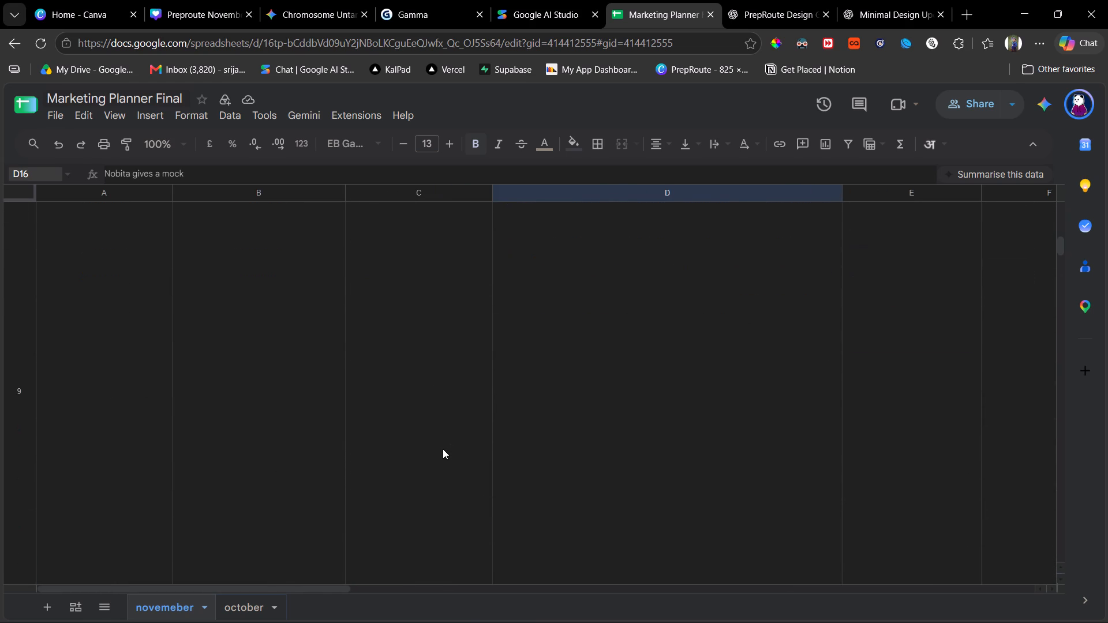
pyautogui.scroll(-5, 443, 449)
pyautogui.hscroll(-1, 443, 449)
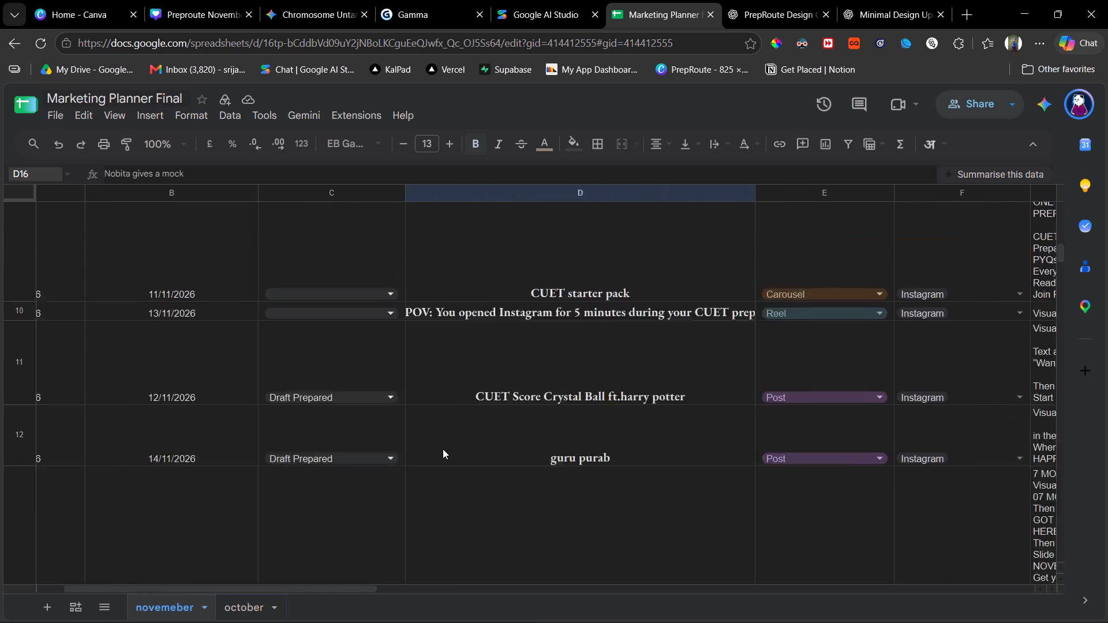
# Read the content briefs and notes for the planner entries from CUET starter pack through guru purab.
pyautogui.hscroll(-4, 443, 449)
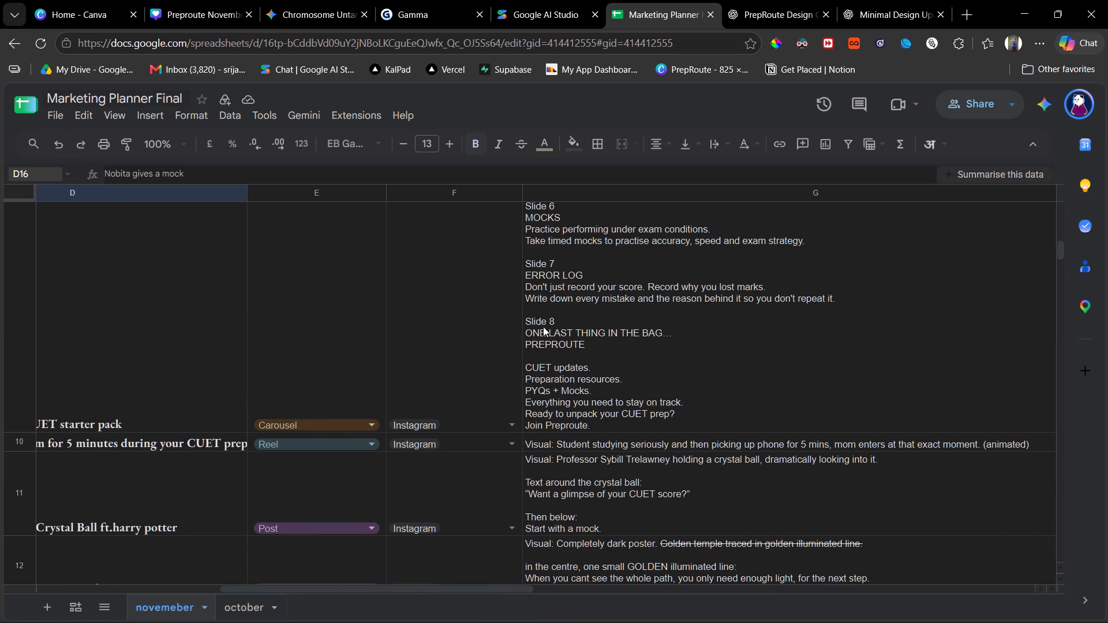
pyautogui.scroll(-3, 550, 328)
pyautogui.hscroll(2, 550, 328)
pyautogui.scroll(3, 550, 328)
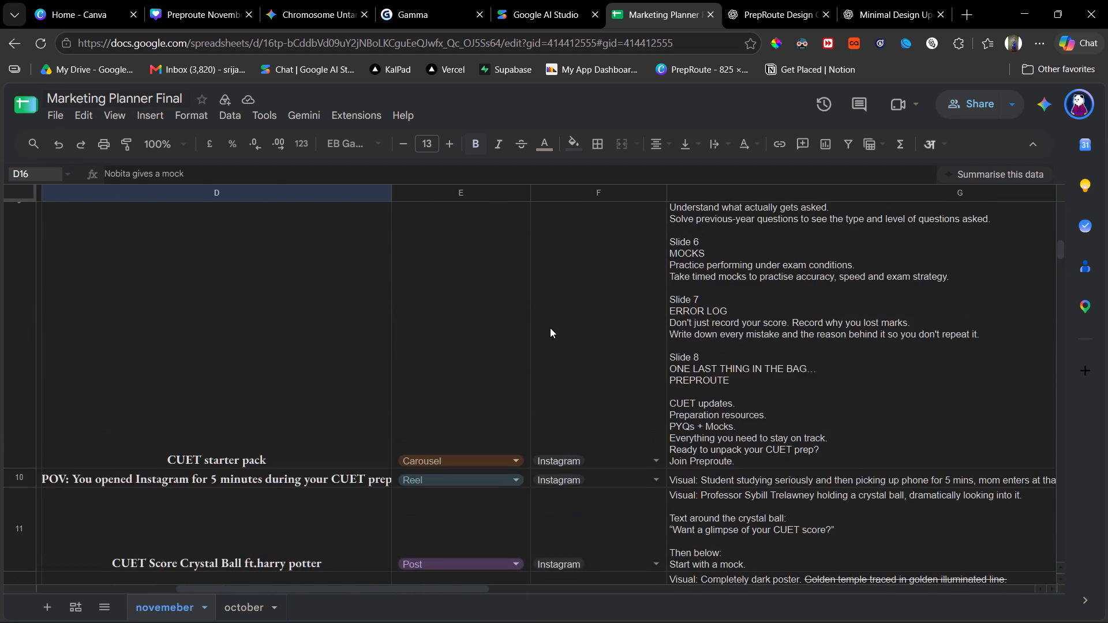
pyautogui.scroll(2, 550, 328)
pyautogui.hscroll(-1, 550, 328)
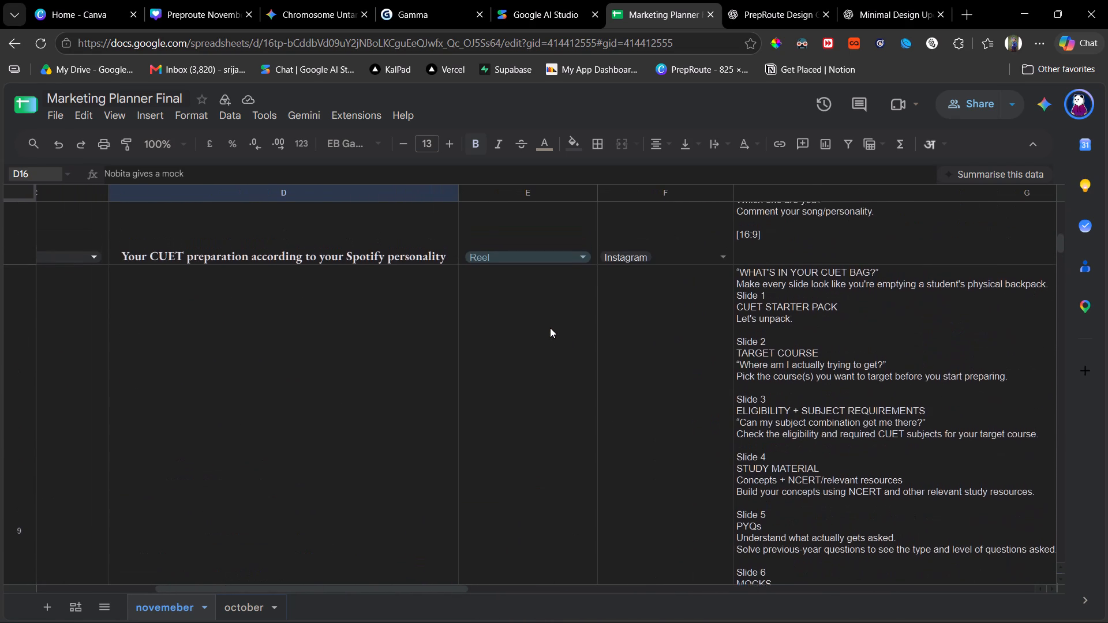
pyautogui.hscroll(-1, 550, 328)
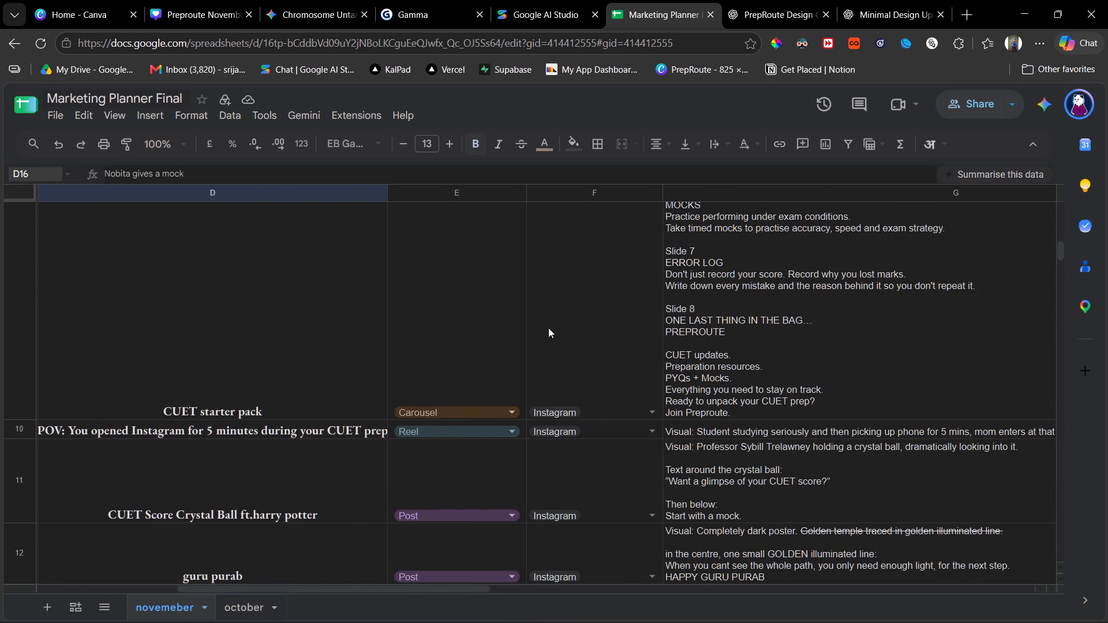
pyautogui.scroll(-2, 724, 351)
pyautogui.hscroll(1, 724, 351)
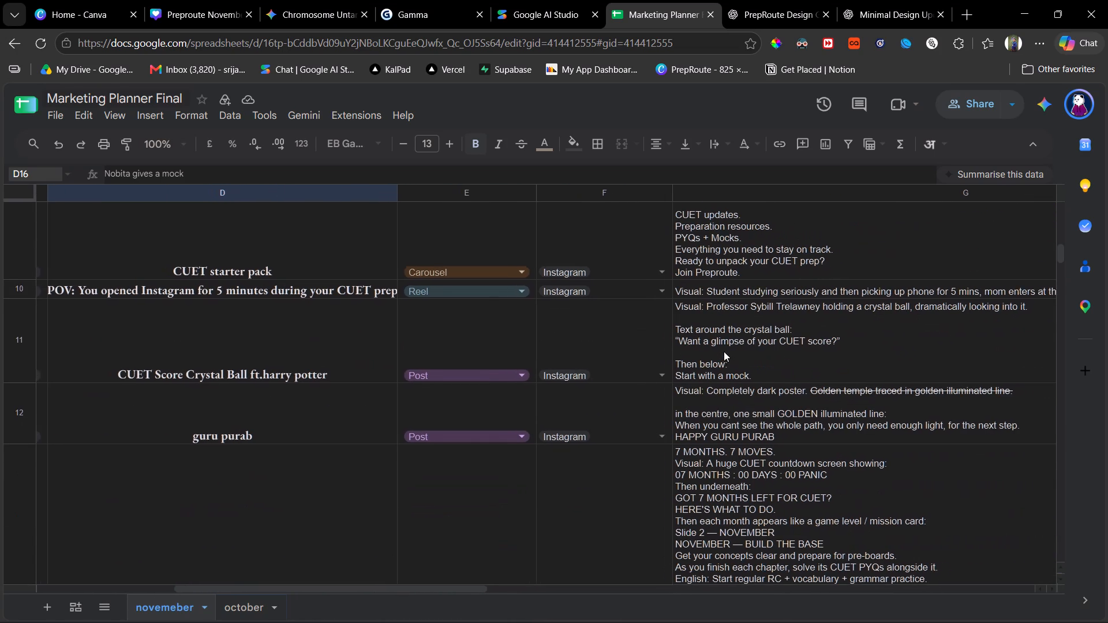
pyautogui.hscroll(2, 724, 351)
pyautogui.hscroll(-4, 724, 351)
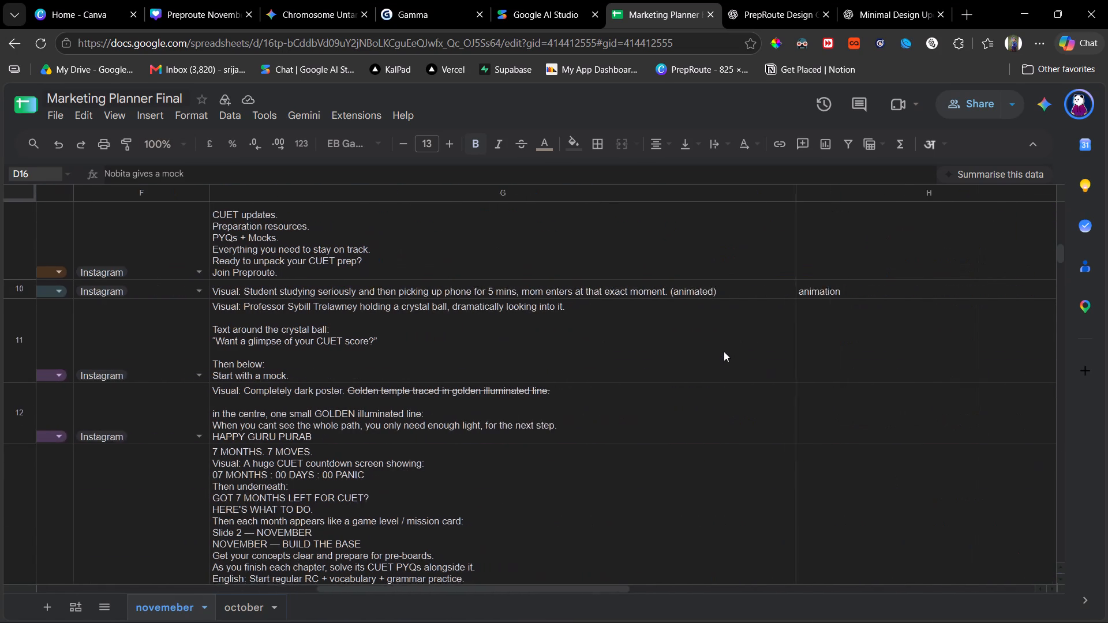
pyautogui.hscroll(3, 724, 351)
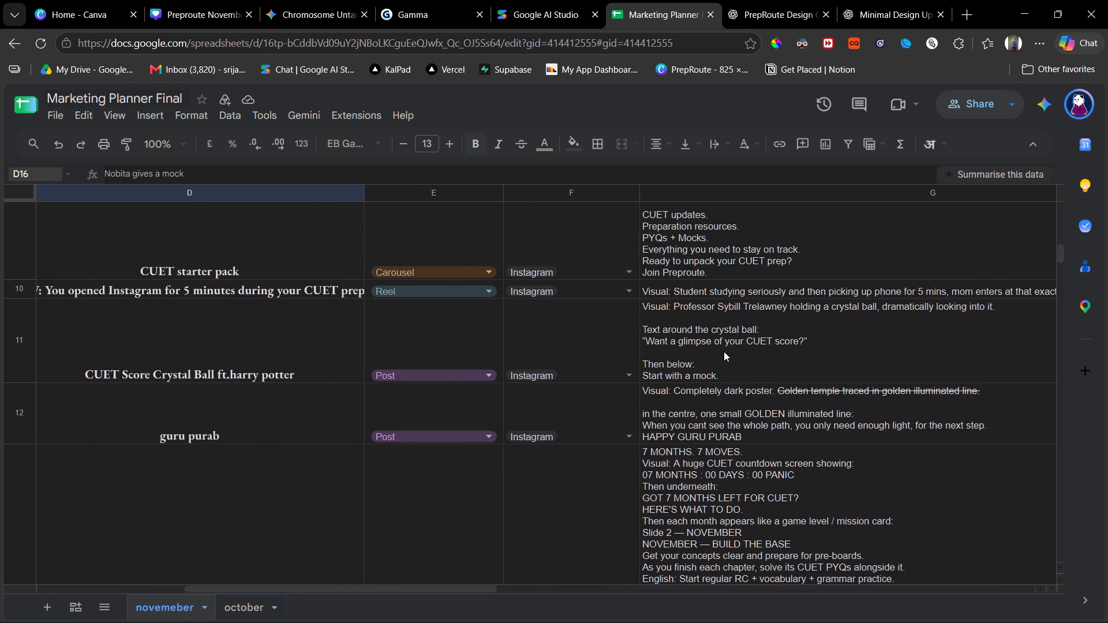
# Check the dates and draft statuses of the November planner entries from the Spotify personality reel through guru purab.
pyautogui.scroll(4, 491, 289)
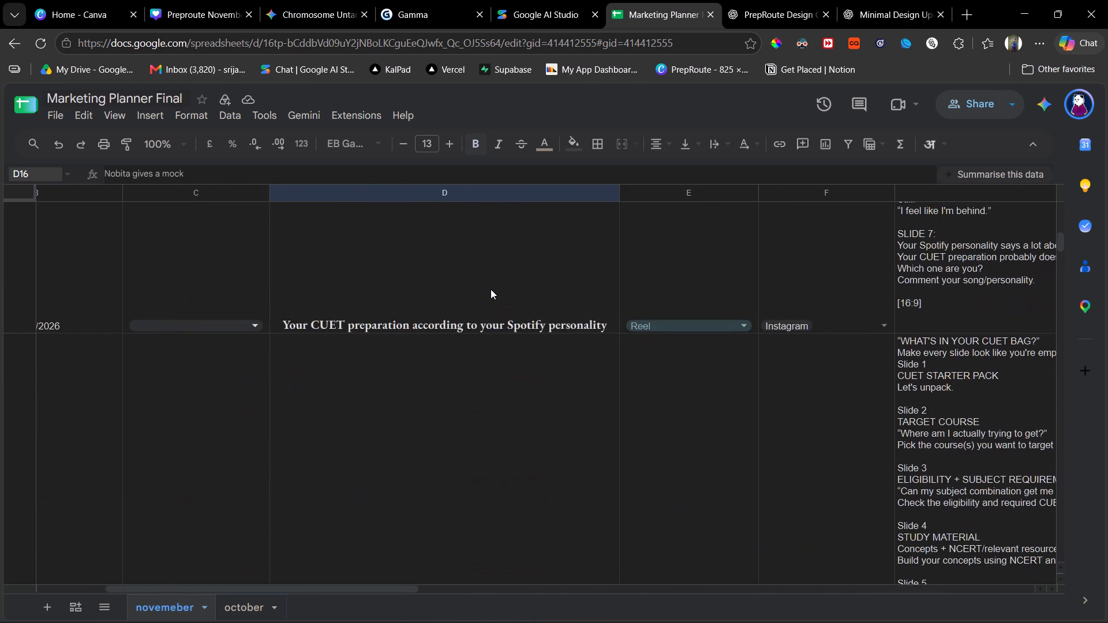
pyautogui.scroll(2, 491, 289)
pyautogui.scroll(-3, 491, 289)
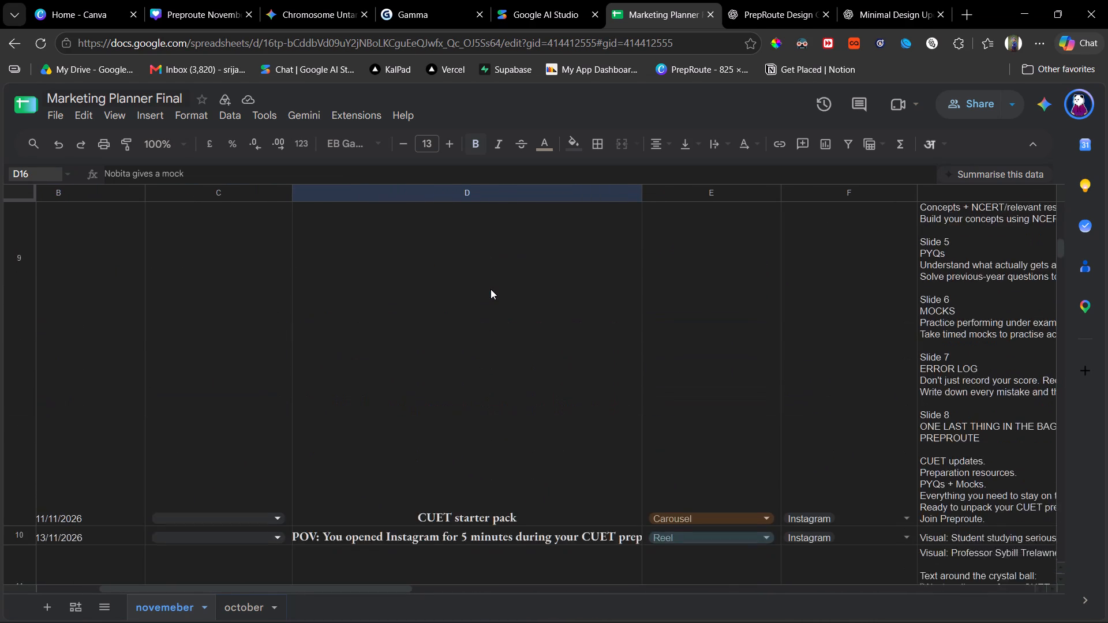
pyautogui.scroll(-3, 491, 289)
pyautogui.scroll(8, 491, 289)
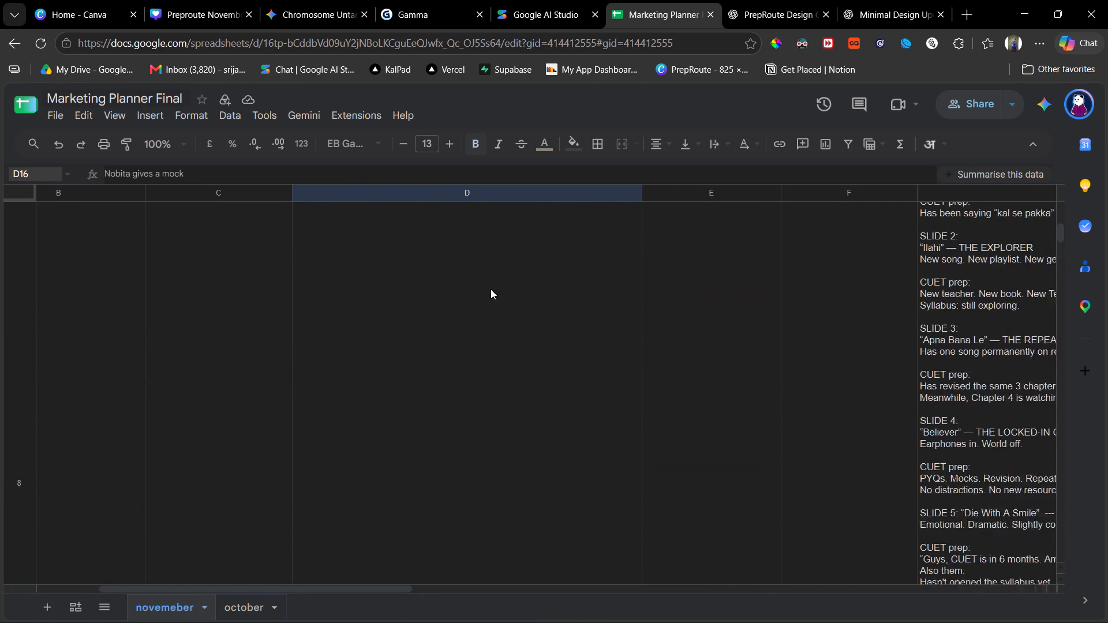
pyautogui.scroll(3, 491, 289)
pyautogui.scroll(-2, 491, 289)
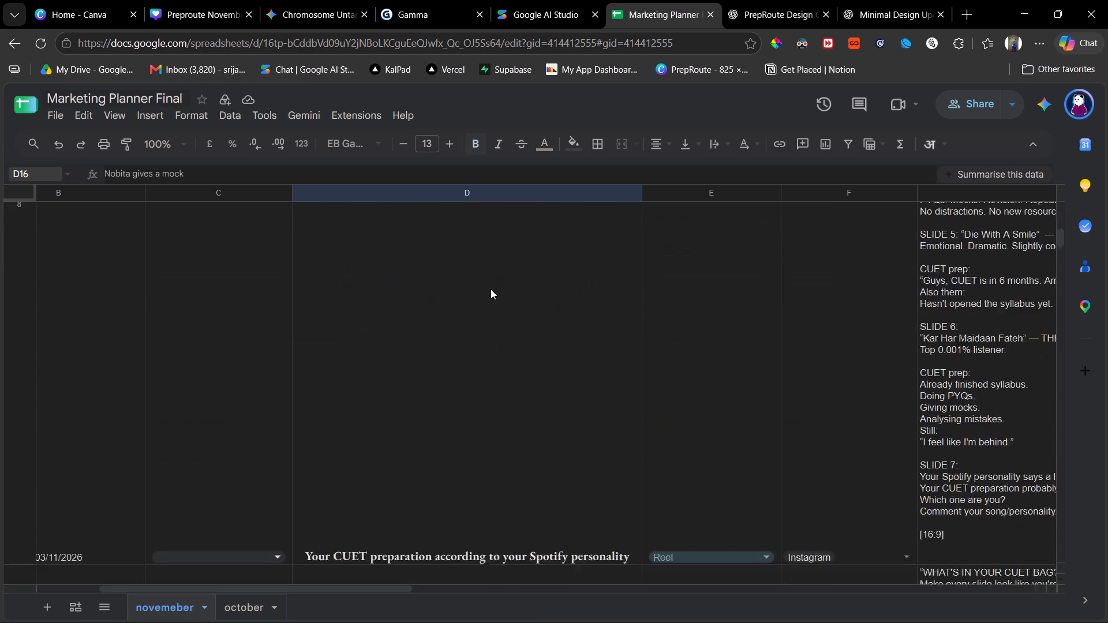
pyautogui.scroll(-5, 491, 289)
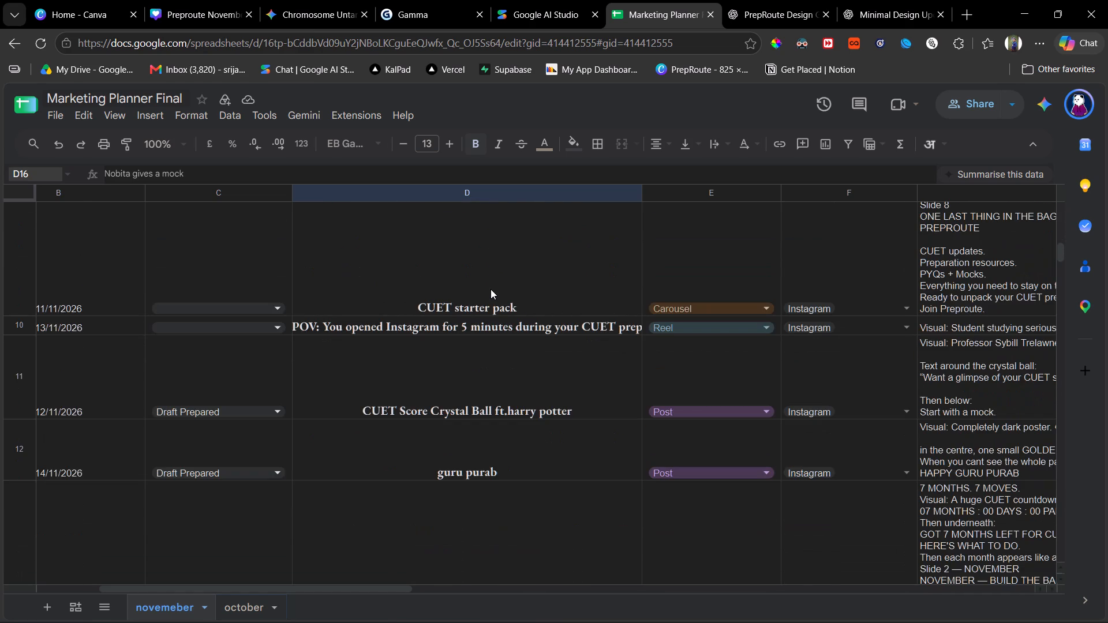
# Read the planner's content briefs for the CUET starter pack carousel and the Spotify personality reel.
pyautogui.hscroll(-2, 491, 289)
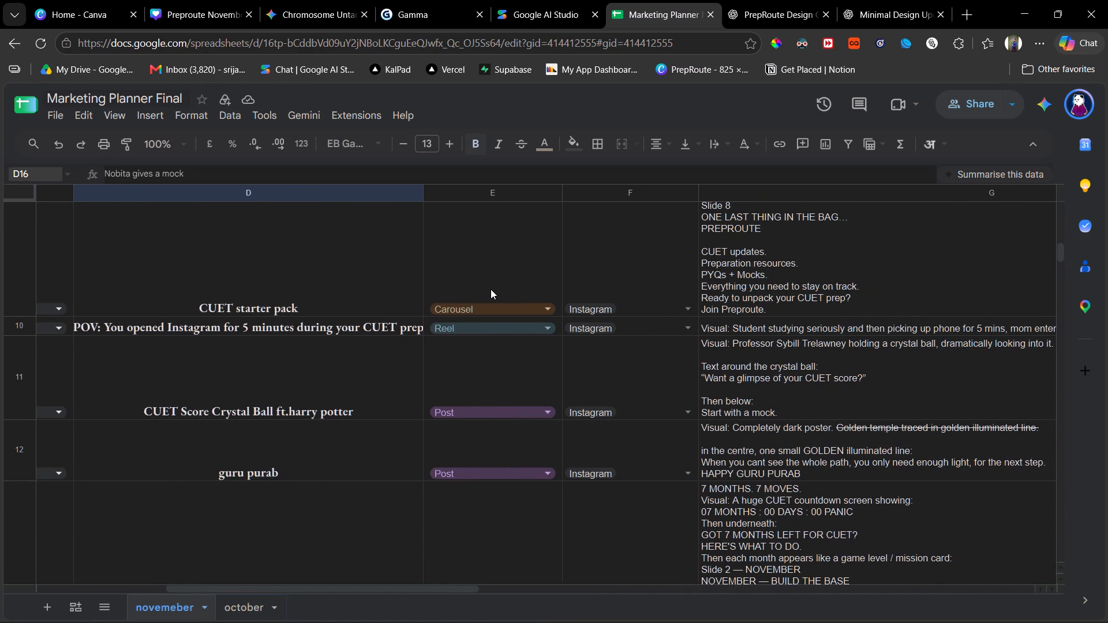
pyautogui.hscroll(-2, 491, 289)
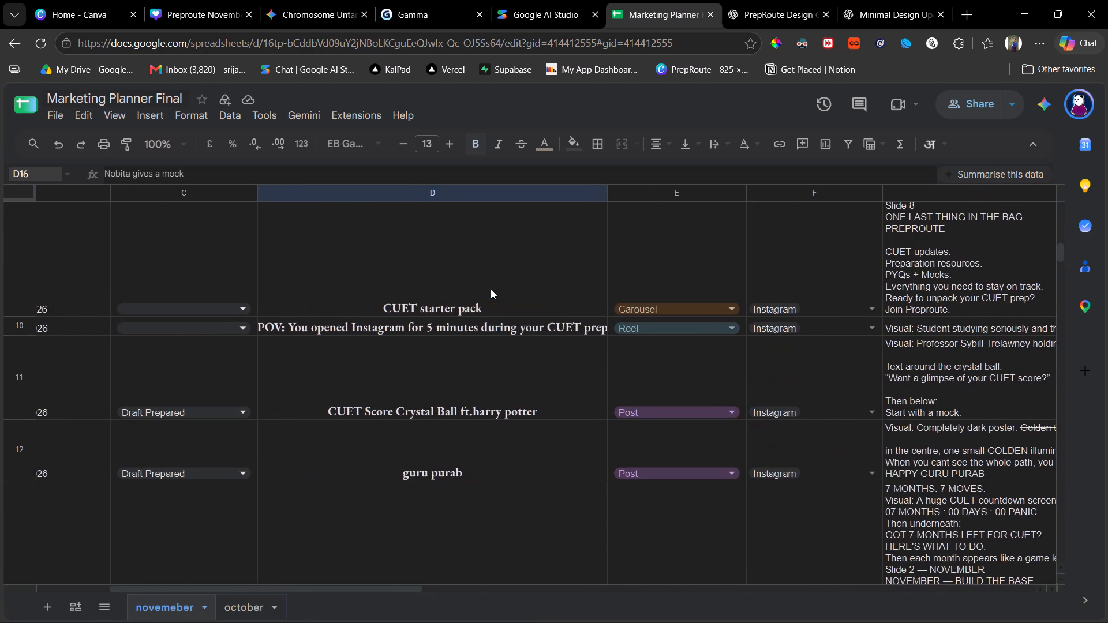
pyautogui.hscroll(-1, 491, 289)
pyautogui.scroll(3, 491, 289)
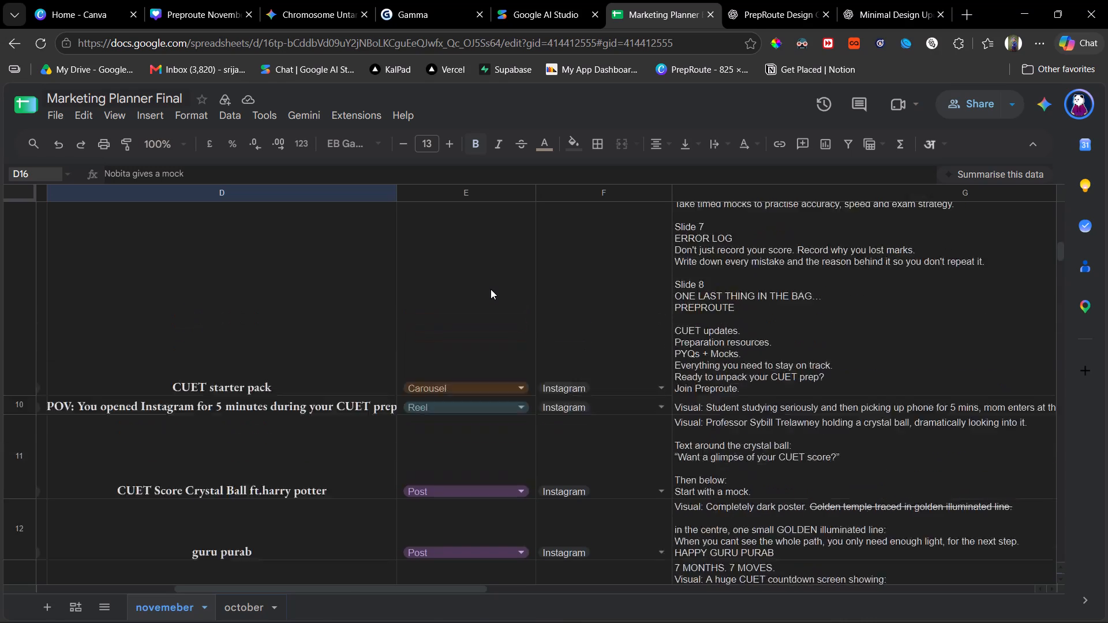
pyautogui.scroll(7, 491, 289)
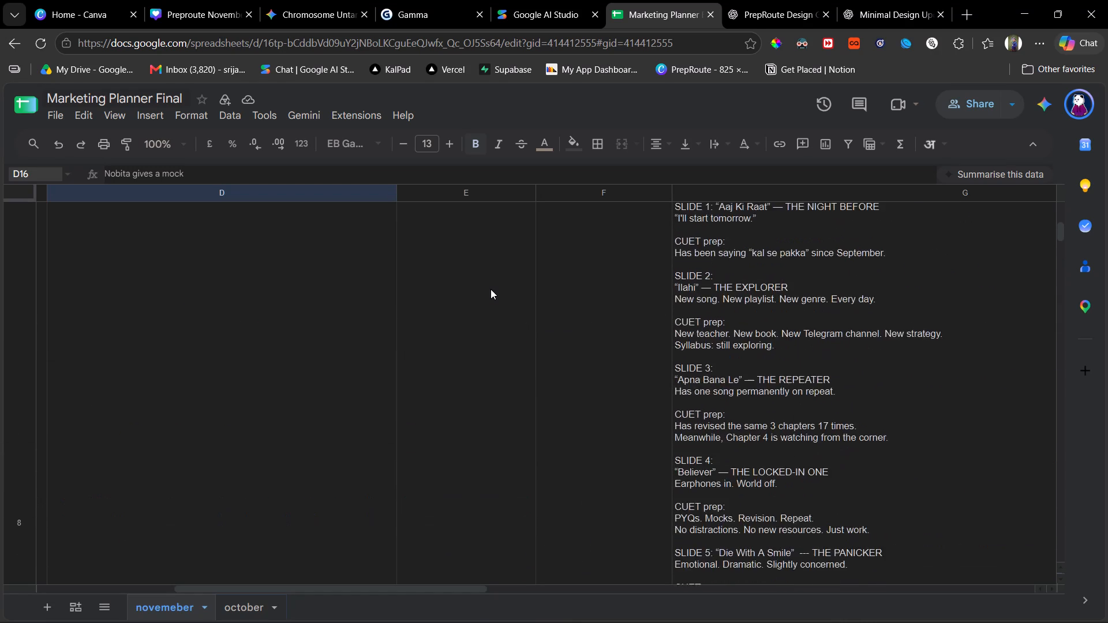
pyautogui.scroll(5, 491, 289)
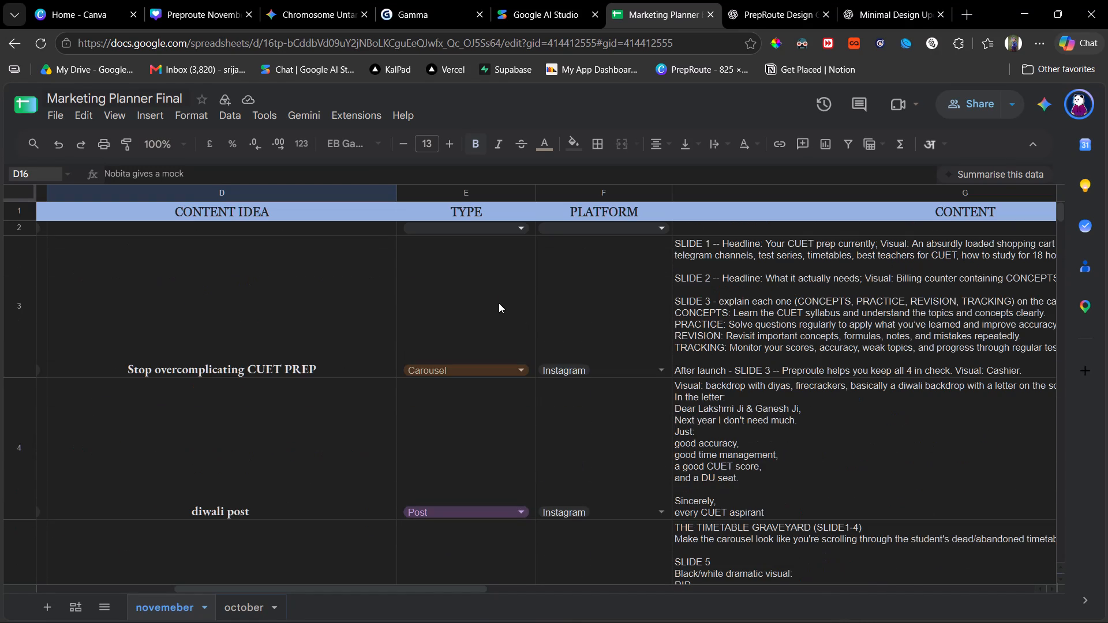
# Read the planner's content briefs down to the "We are live" and "HOW A PREPROUTE QUESTION GETS IN" posts.
pyautogui.click(504, 313)
pyautogui.scroll(-10, 504, 313)
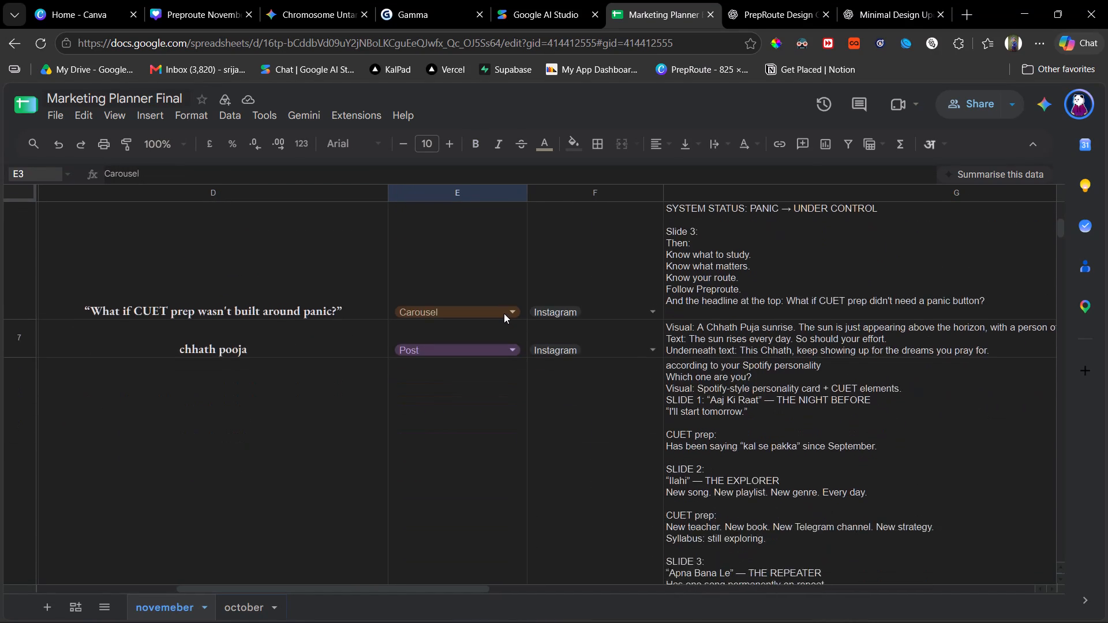
pyautogui.scroll(-13, 504, 313)
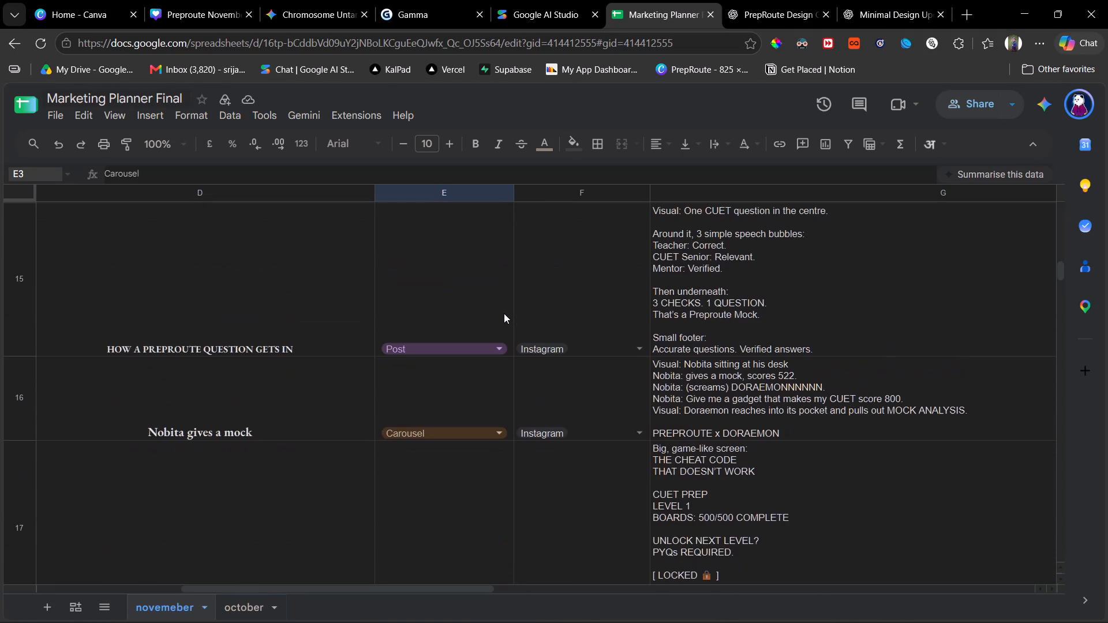
pyautogui.click(673, 287)
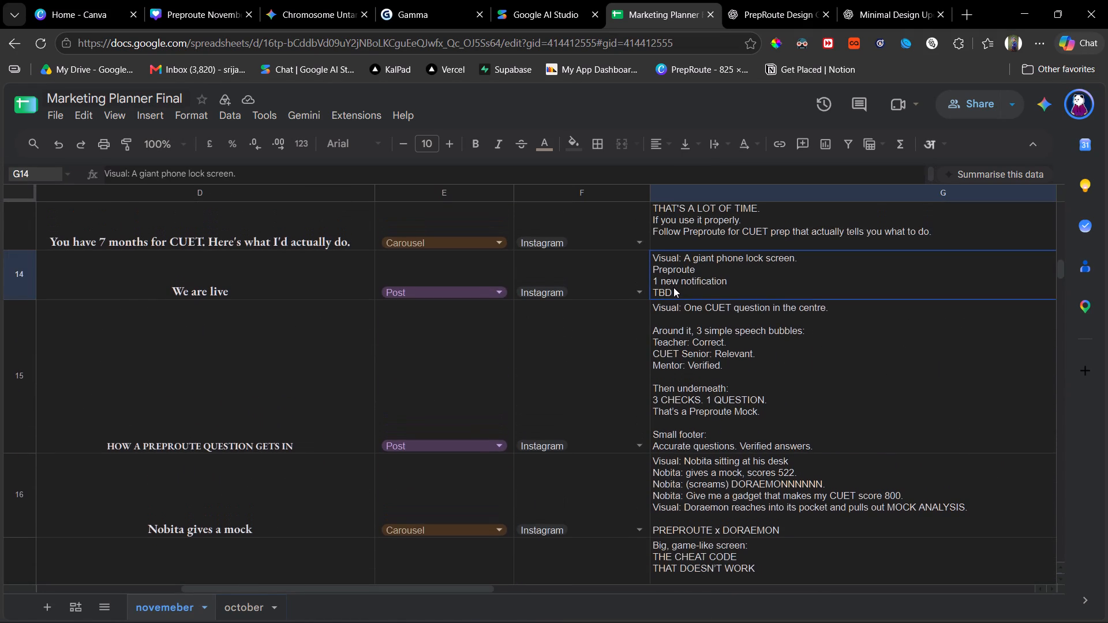
pyautogui.click(740, 370)
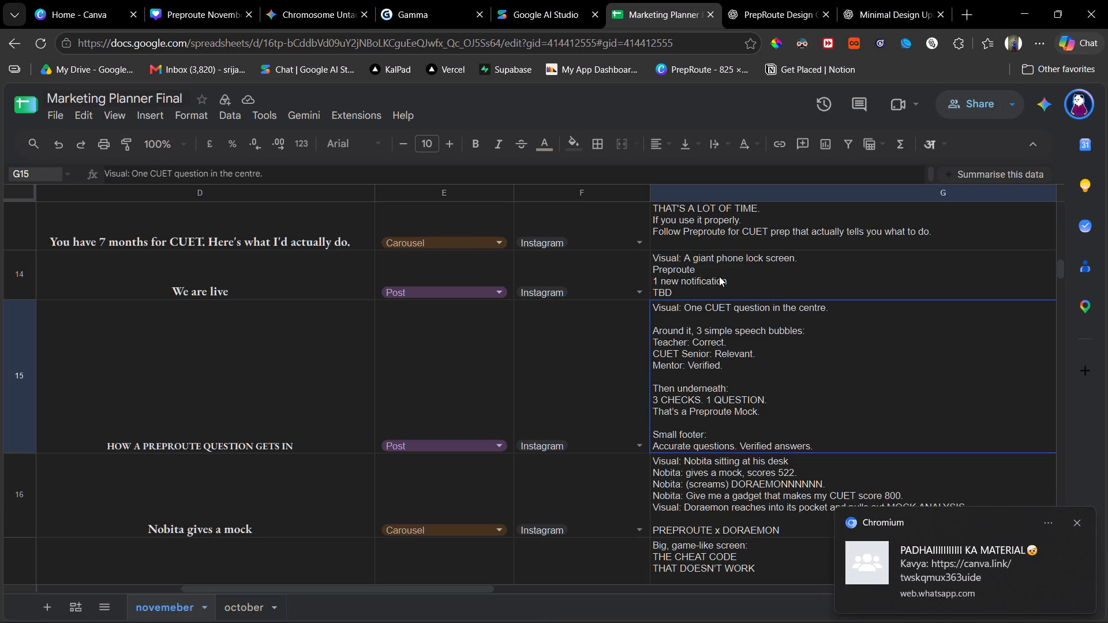
pyautogui.click(812, 269)
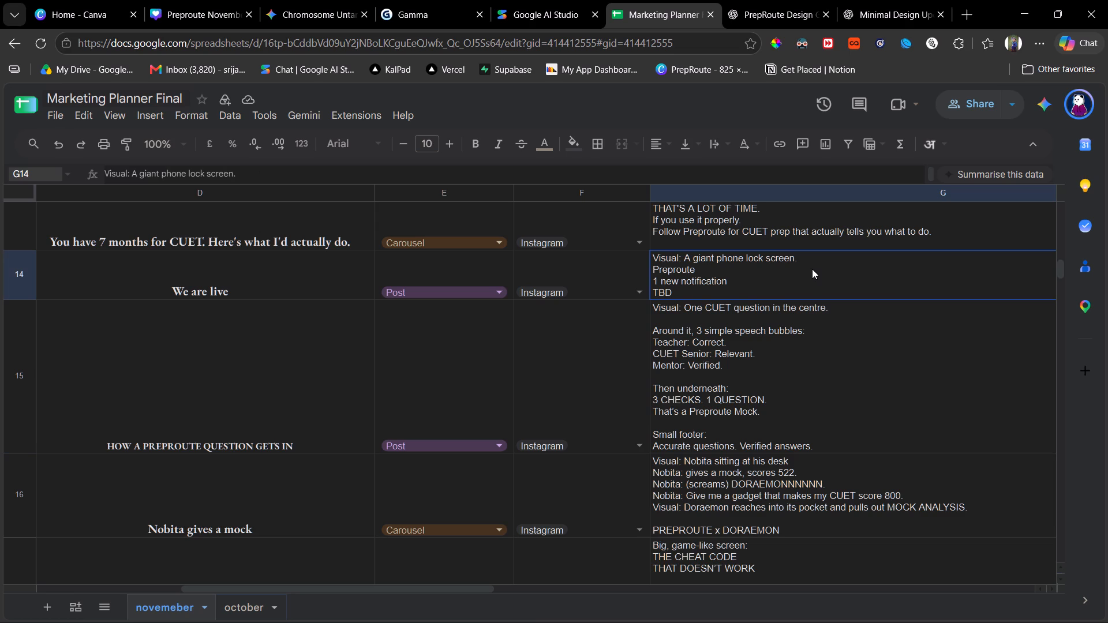
# Copy the full content brief of the "HOW A PREPROUTE QUESTION GETS IN" post from the planner.
pyautogui.doubleClick(835, 367)
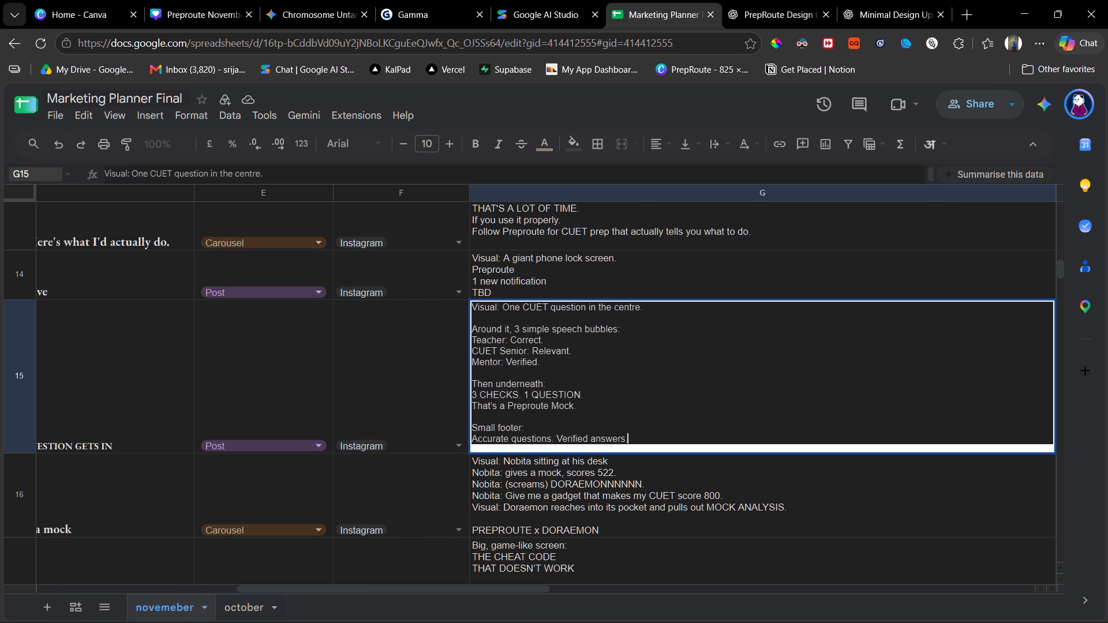
pyautogui.hotkey('ctrl', 'a')
pyautogui.hotkey('ctrl', 'c')
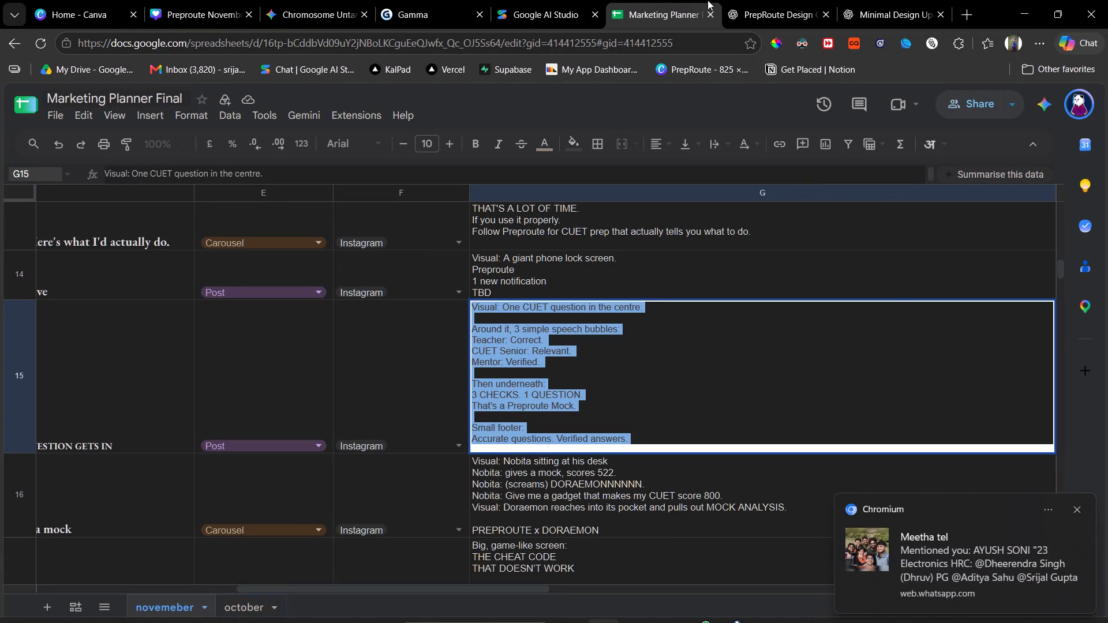
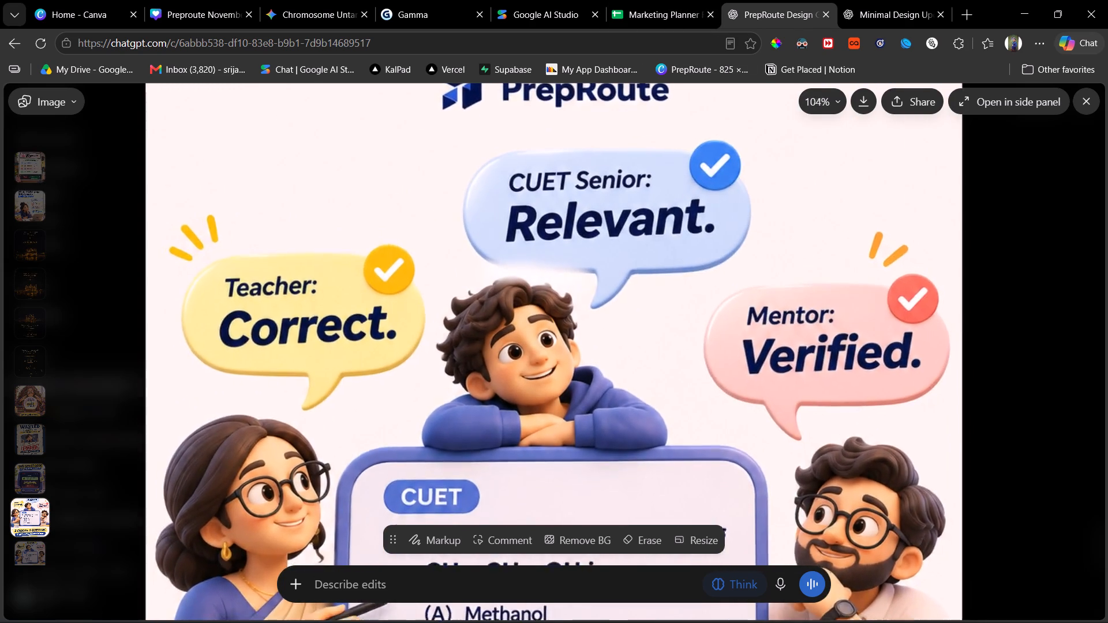
# Switch to the Preproute November design in Canva, add a blank page after page 1 and paste the copied image onto it.
pyautogui.click(714, 0)
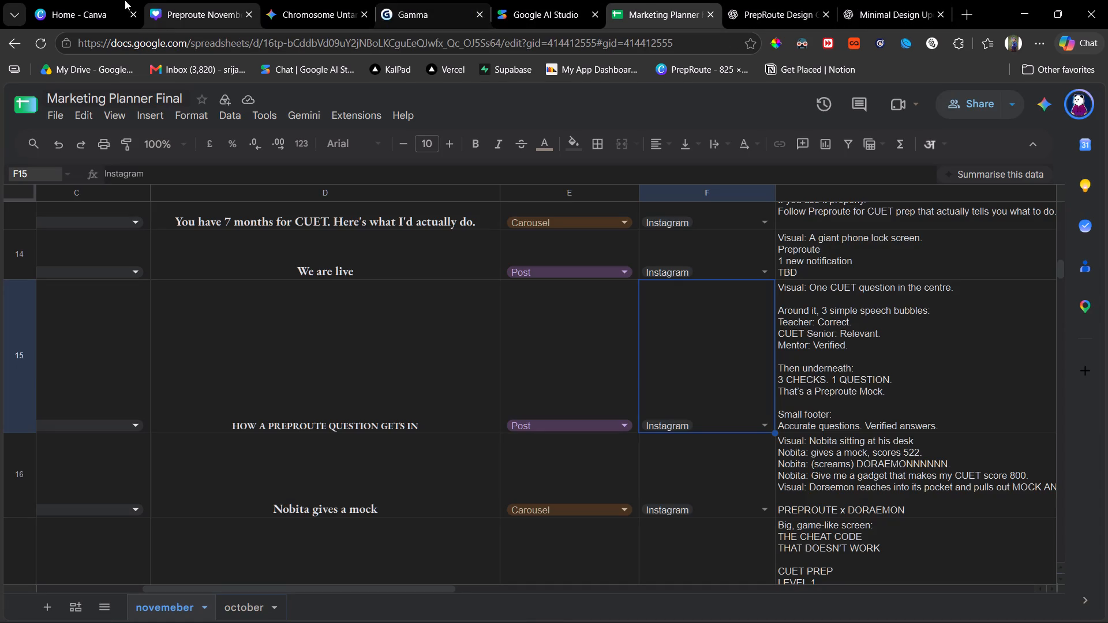
pyautogui.click(183, 0)
pyautogui.scroll(6, 533, 314)
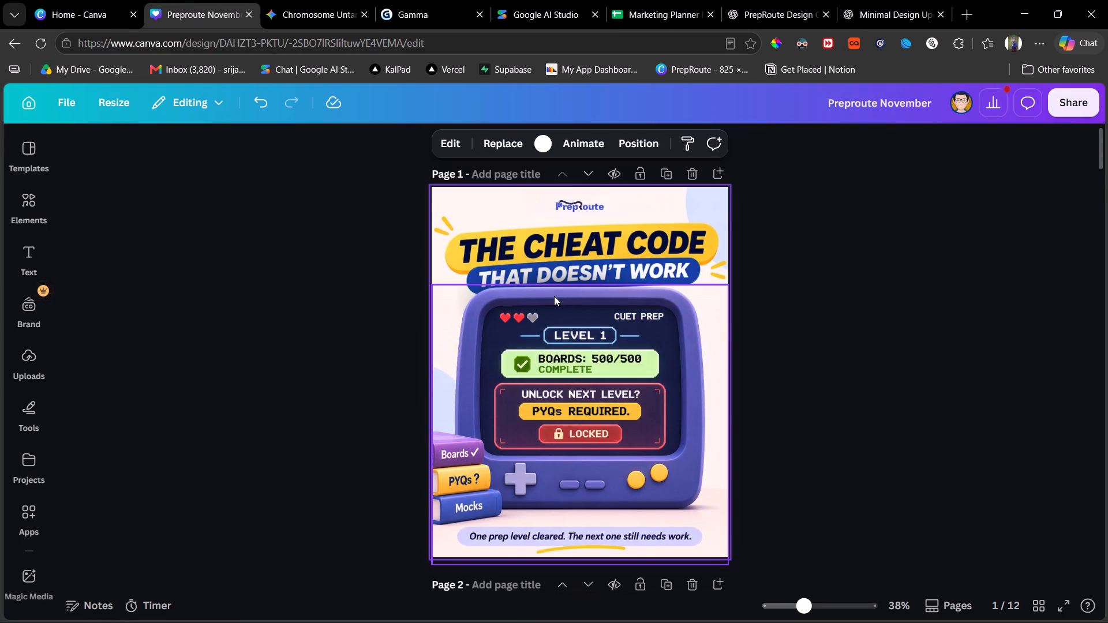
pyautogui.click(717, 174)
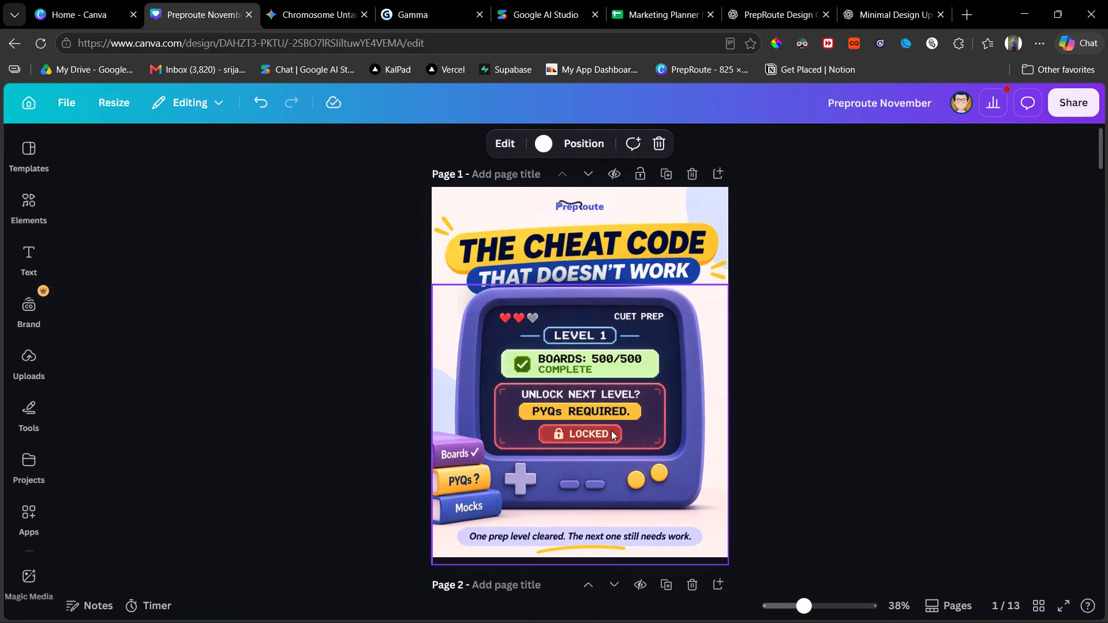
pyautogui.click(603, 455)
pyautogui.hotkey('ctrl', 'v')
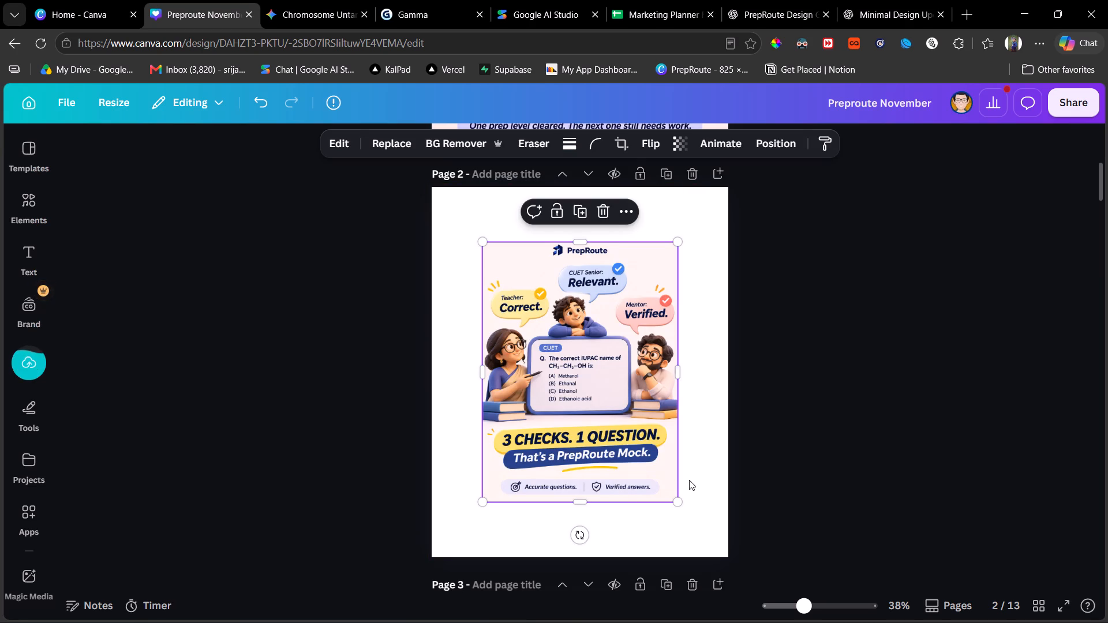
# Enlarge the pasted three-checks image proportionally to fill the full width of page 2.
pyautogui.keyDown('alt'); pyautogui.moveTo(676, 502); pyautogui.dragTo(729, 536); pyautogui.keyUp('alt')
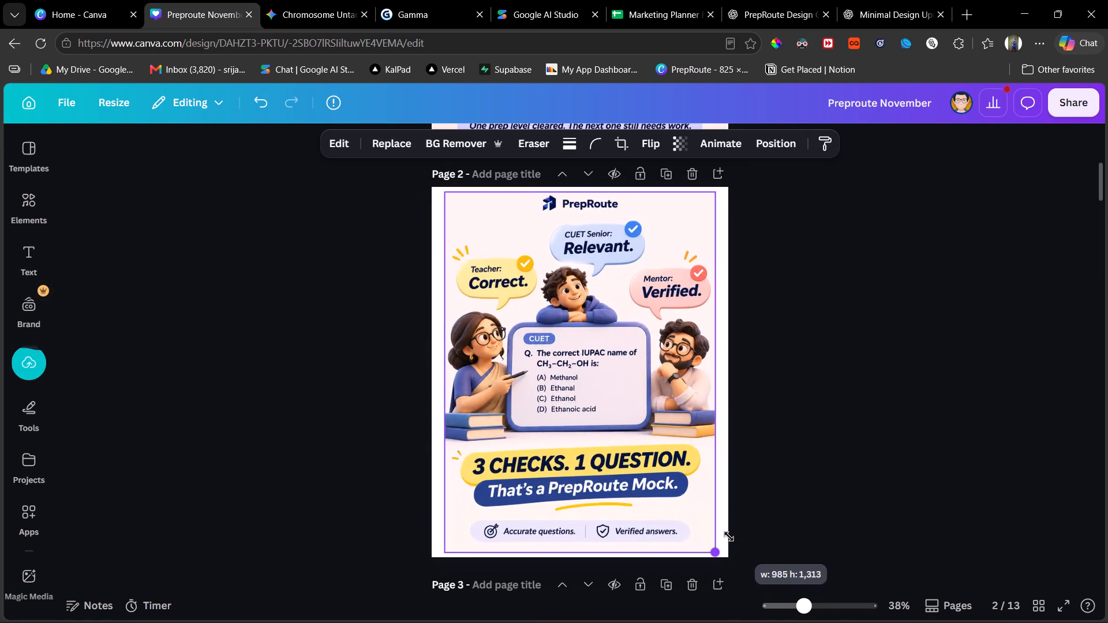
pyautogui.keyDown('alt'); pyautogui.moveTo(729, 536); pyautogui.dragTo(752, 549); pyautogui.keyUp('alt')
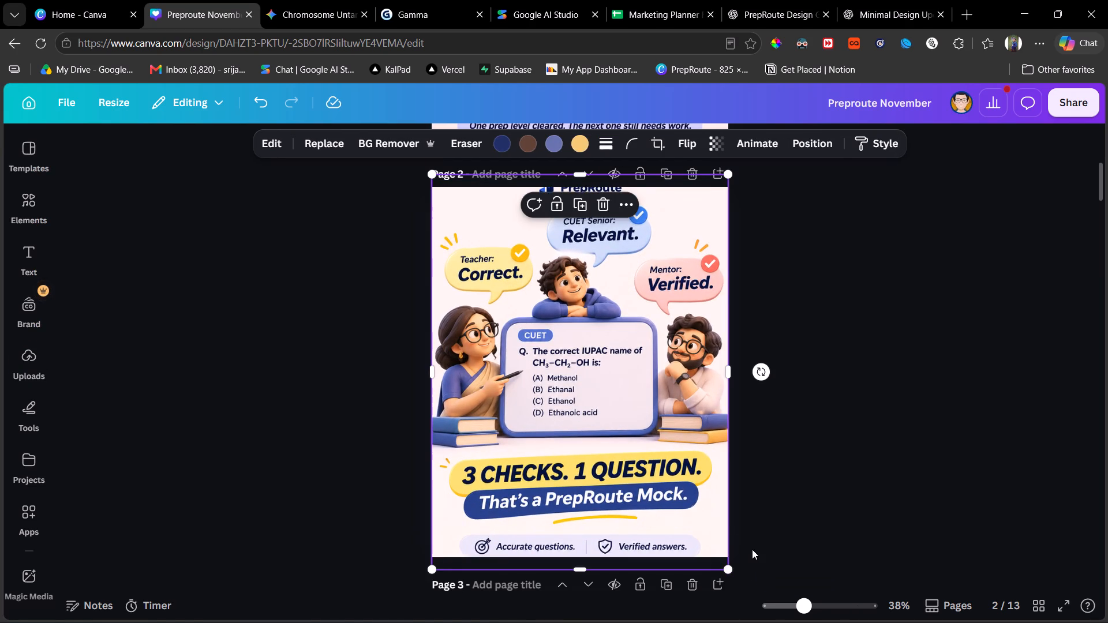
# Shift the image up until its built-in PrepRoute logo is off the page and its bottom edge meets the page's bottom.
pyautogui.press('Up')
pyautogui.press('Up')
pyautogui.press('Up')
pyautogui.press('Up')
pyautogui.press('Up')
pyautogui.press('Up')
pyautogui.press('Up')
pyautogui.press('Up')
pyautogui.press('Up')
pyautogui.press('Up')
pyautogui.press('Up')
pyautogui.press('Up')
pyautogui.press('Up')
pyautogui.press('Up')
pyautogui.press('Up')
pyautogui.press('Up')
pyautogui.press('Up')
pyautogui.press('Up')
pyautogui.press('Up')
pyautogui.press('Up')
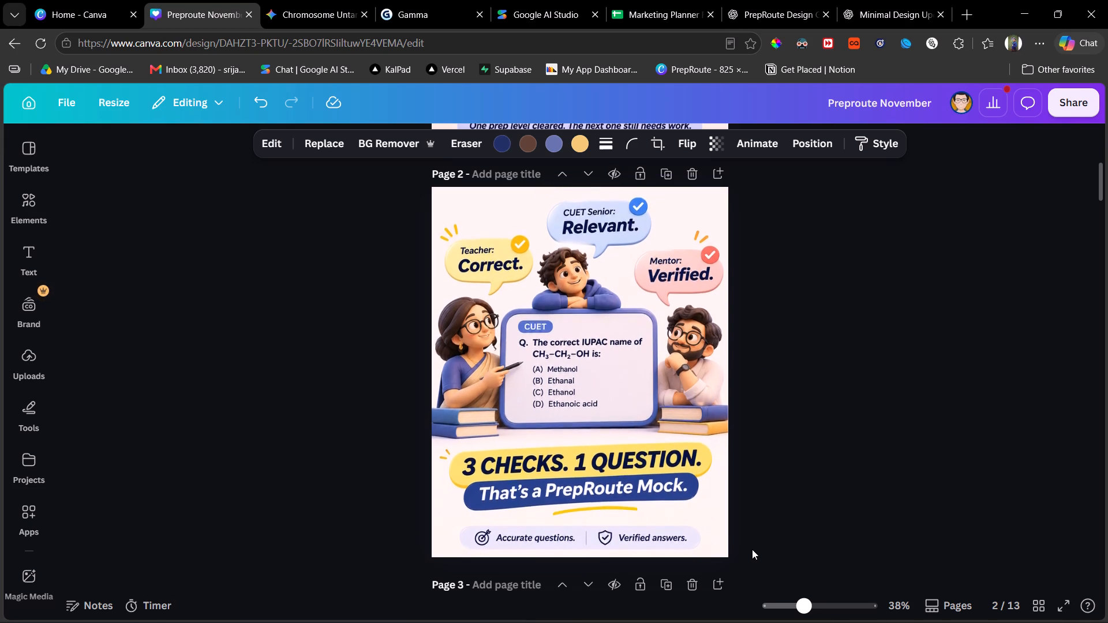
pyautogui.press('Up')
pyautogui.press('Up')
pyautogui.press('Up')
pyautogui.press('Up')
pyautogui.press('Up')
pyautogui.press('Up')
pyautogui.press('Up')
pyautogui.press('Up')
pyautogui.press('Up')
pyautogui.press('Up')
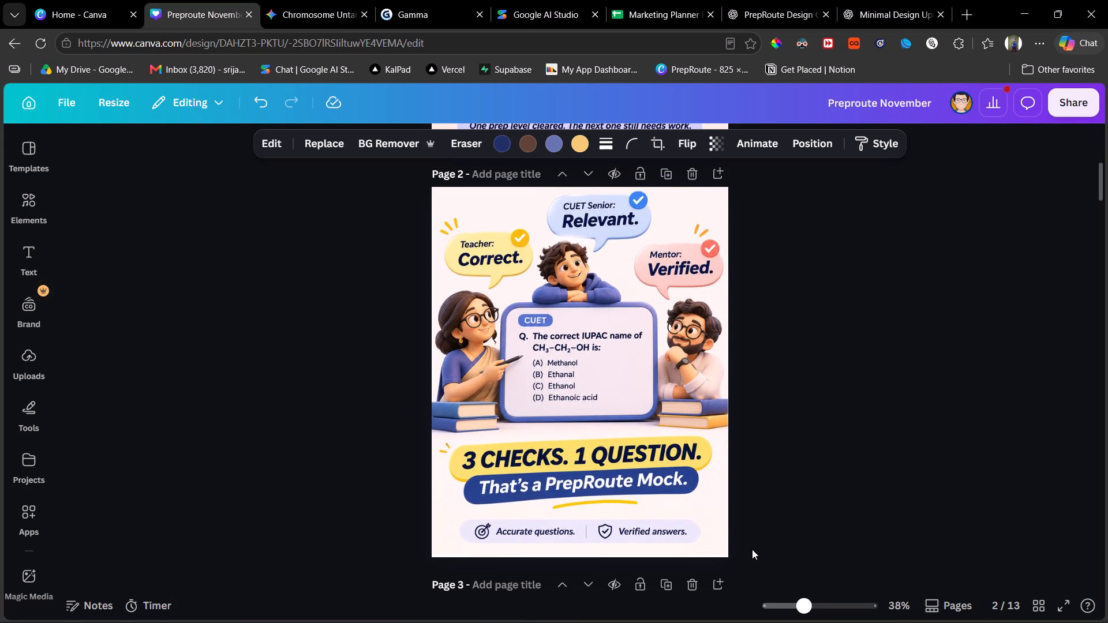
pyautogui.moveTo(625, 502); pyautogui.dragTo(625, 504)
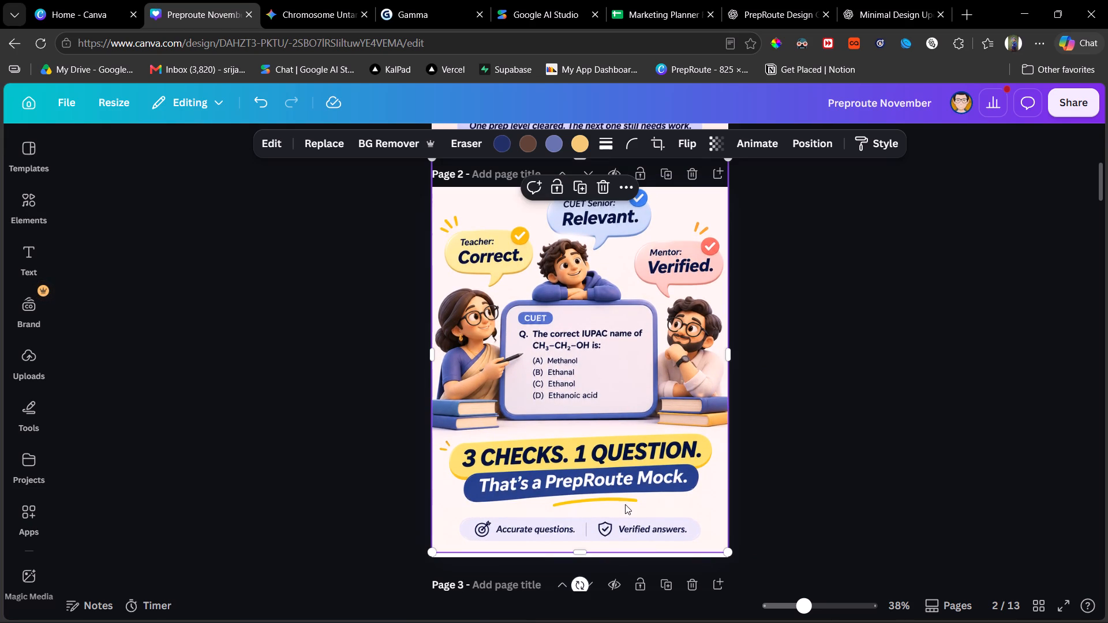
pyautogui.moveTo(625, 504); pyautogui.dragTo(625, 511)
pyautogui.click(747, 478)
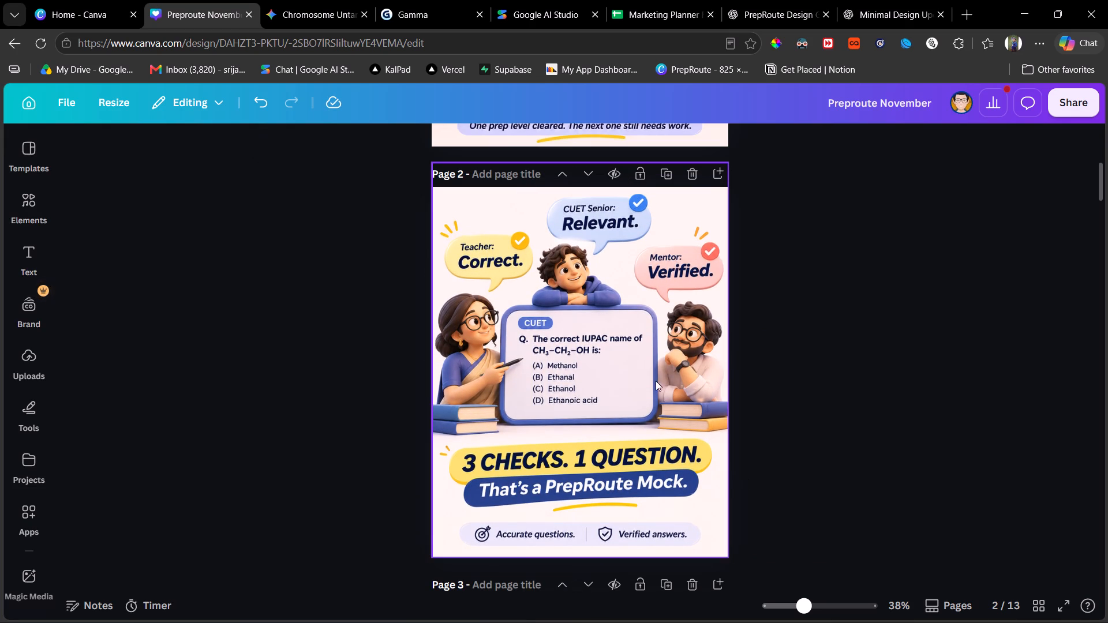
# Crop the top of the three-checks image down to the top edge of page 2.
pyautogui.click(592, 300)
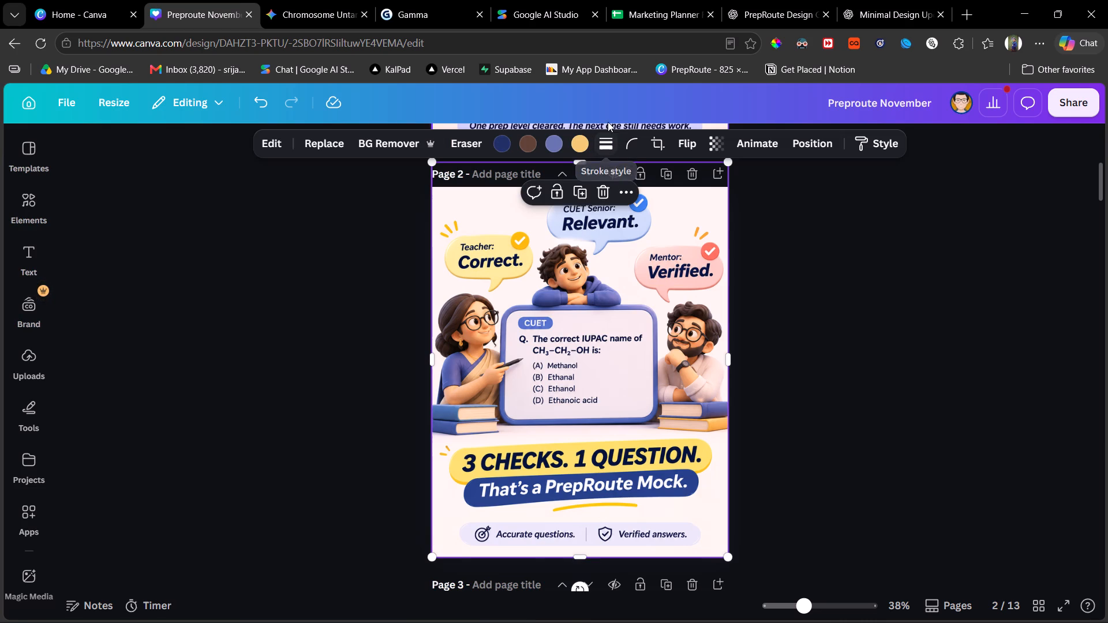
pyautogui.moveTo(579, 161); pyautogui.dragTo(593, 186)
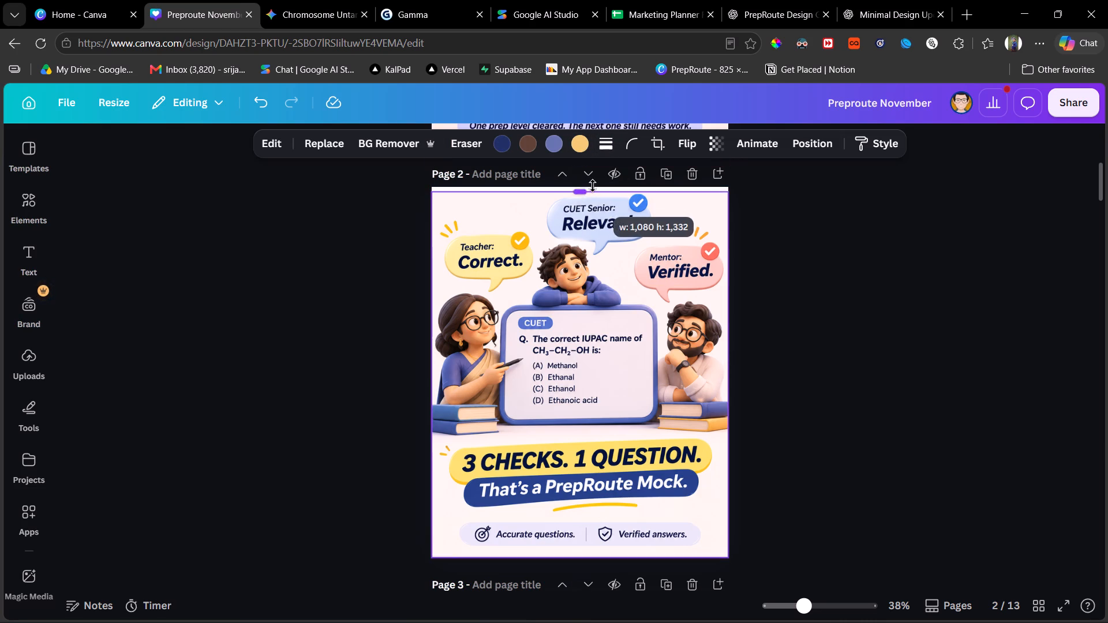
pyautogui.moveTo(593, 186); pyautogui.dragTo(594, 185)
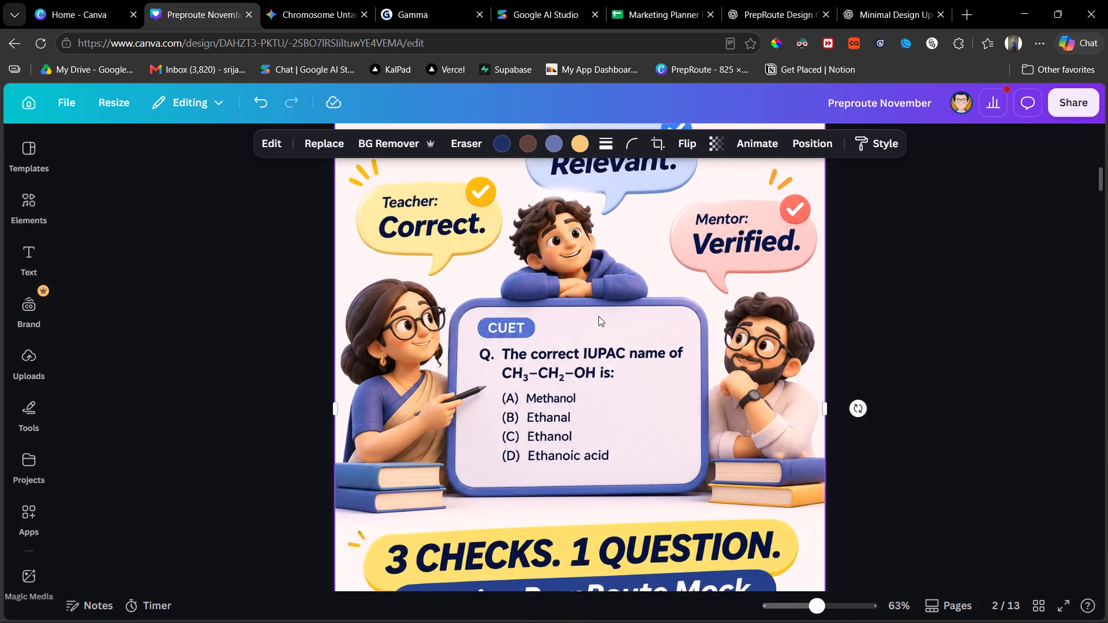
# Review the cropped three-checks post on page 2 against the "The Cheat Code That Doesn't Work" post on page 1.
pyautogui.scroll(-3, 598, 316)
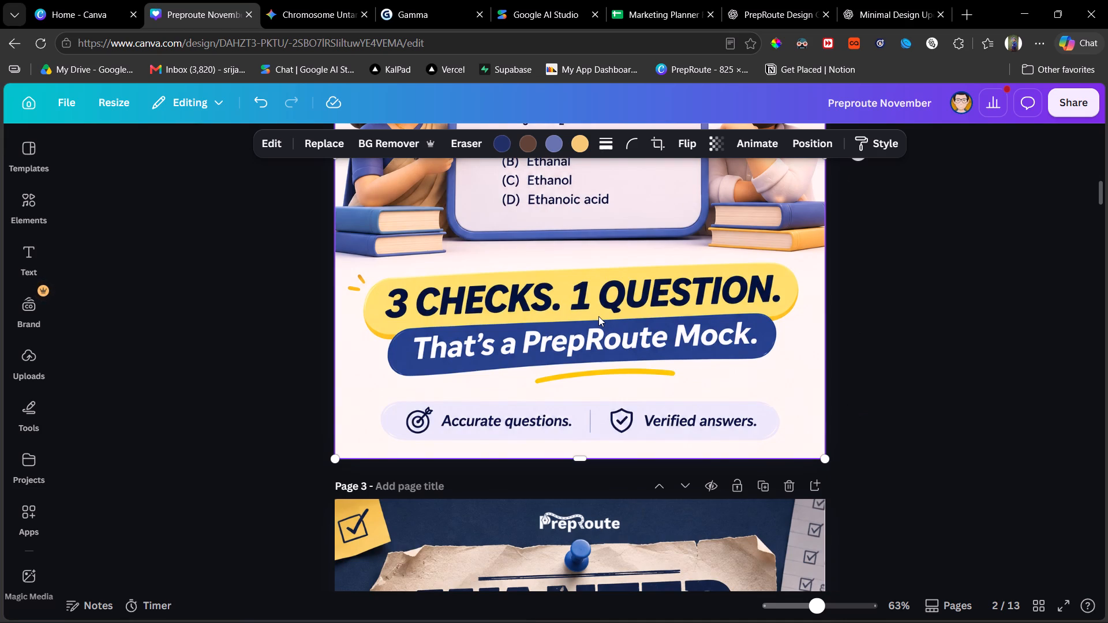
pyautogui.scroll(6, 598, 316)
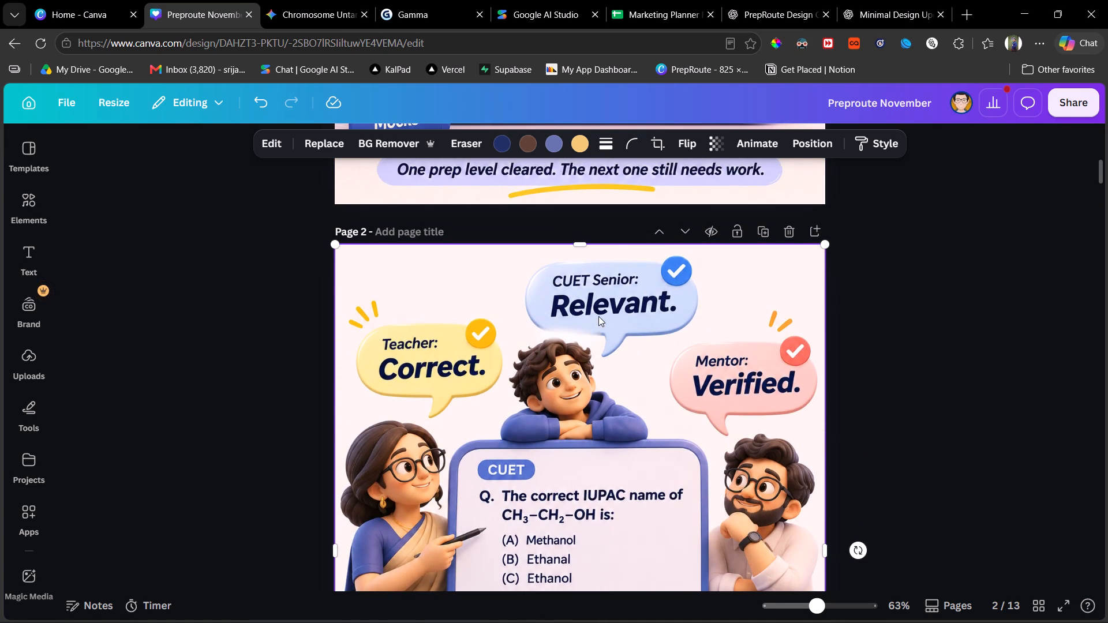
pyautogui.scroll(1, 598, 316)
pyautogui.scroll(3, 869, 340)
pyautogui.scroll(-1, 869, 340)
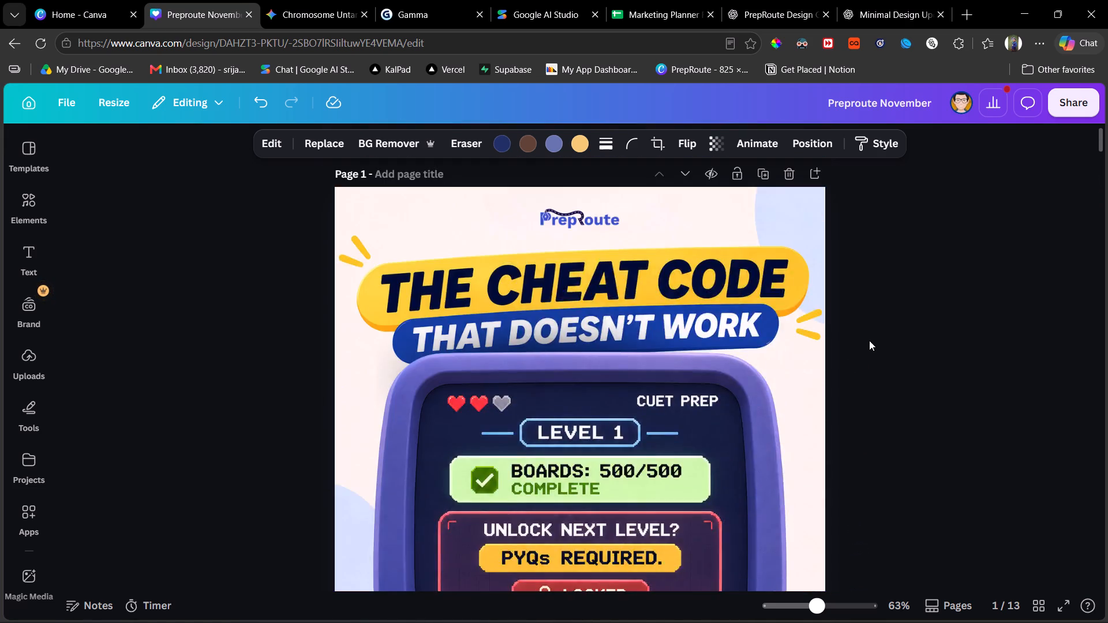
pyautogui.scroll(-1, 869, 340)
pyautogui.scroll(2, 869, 340)
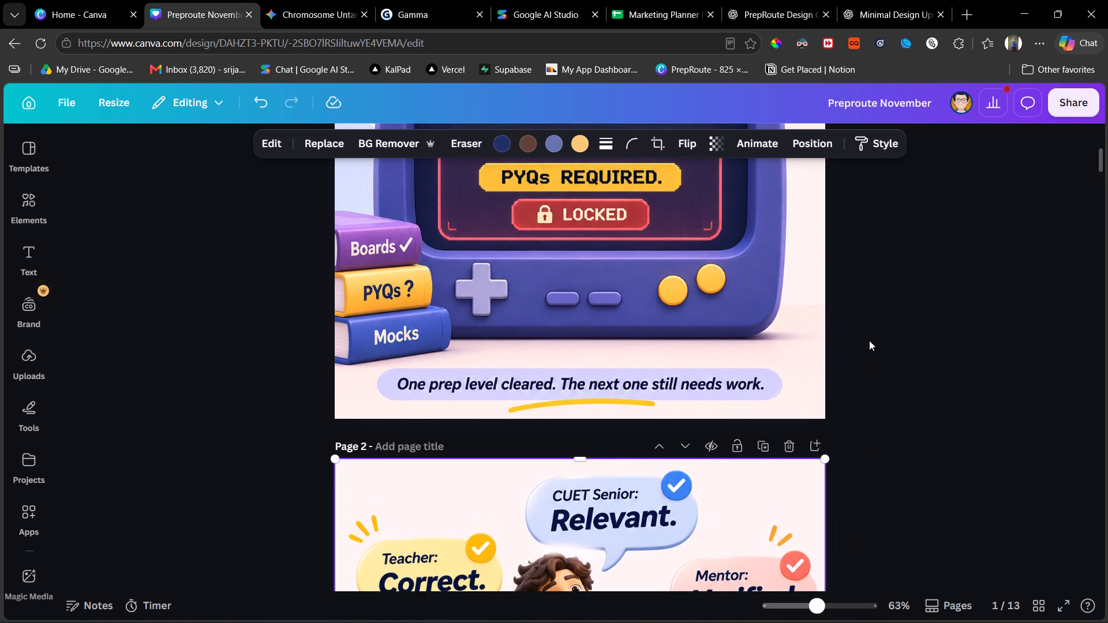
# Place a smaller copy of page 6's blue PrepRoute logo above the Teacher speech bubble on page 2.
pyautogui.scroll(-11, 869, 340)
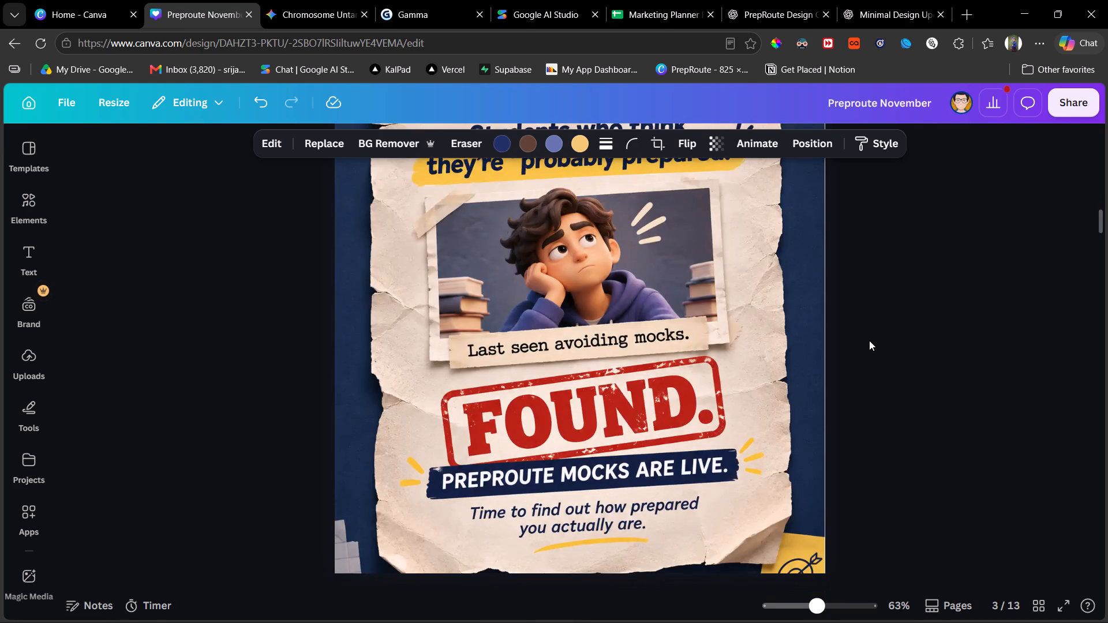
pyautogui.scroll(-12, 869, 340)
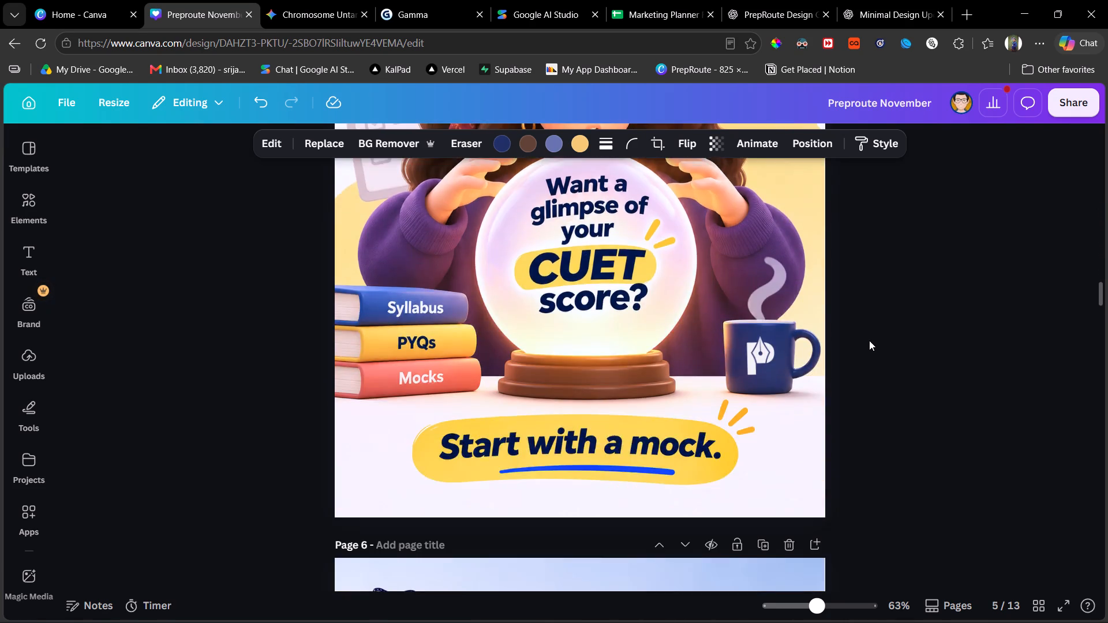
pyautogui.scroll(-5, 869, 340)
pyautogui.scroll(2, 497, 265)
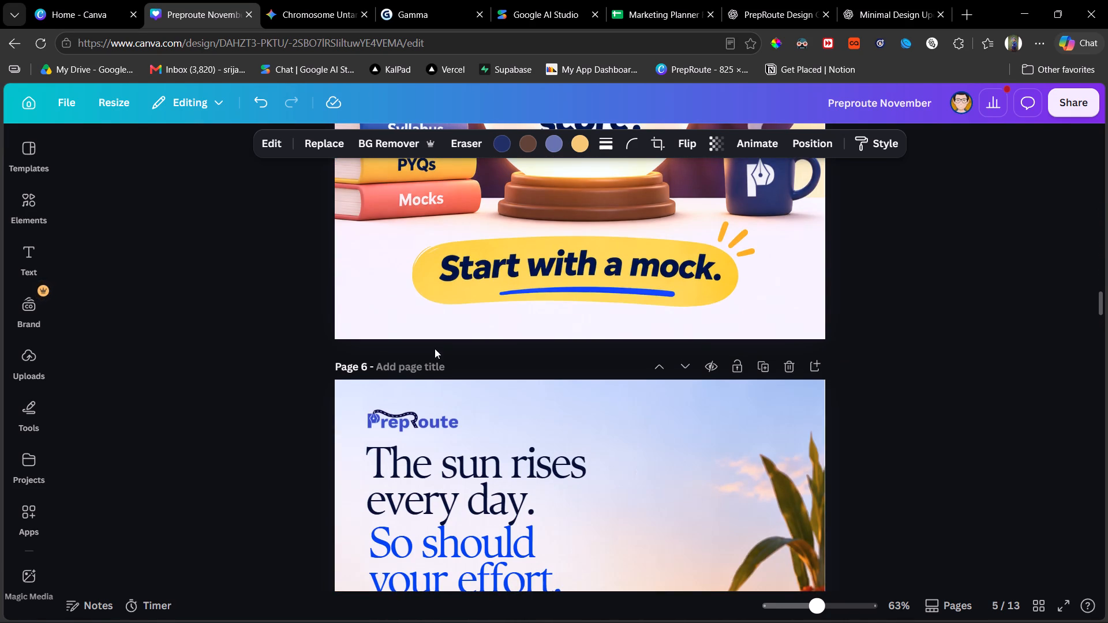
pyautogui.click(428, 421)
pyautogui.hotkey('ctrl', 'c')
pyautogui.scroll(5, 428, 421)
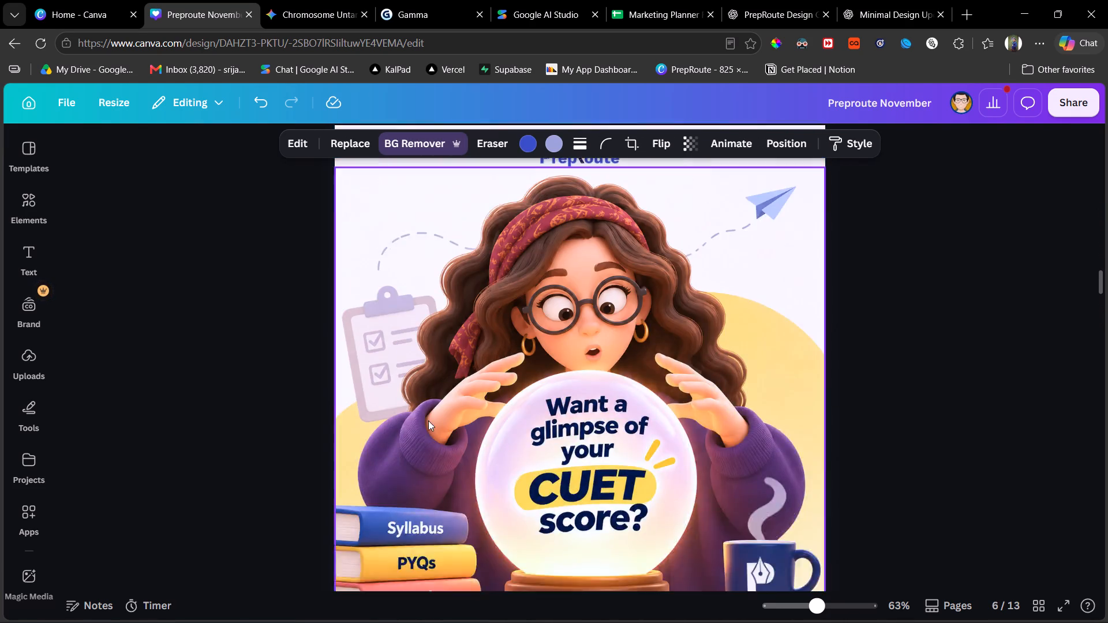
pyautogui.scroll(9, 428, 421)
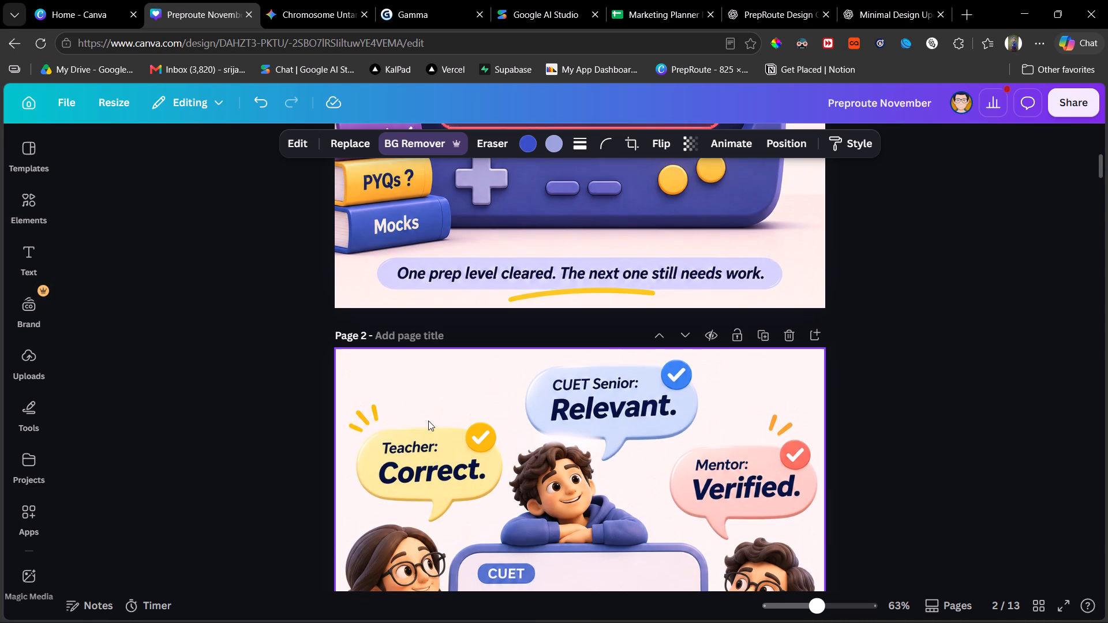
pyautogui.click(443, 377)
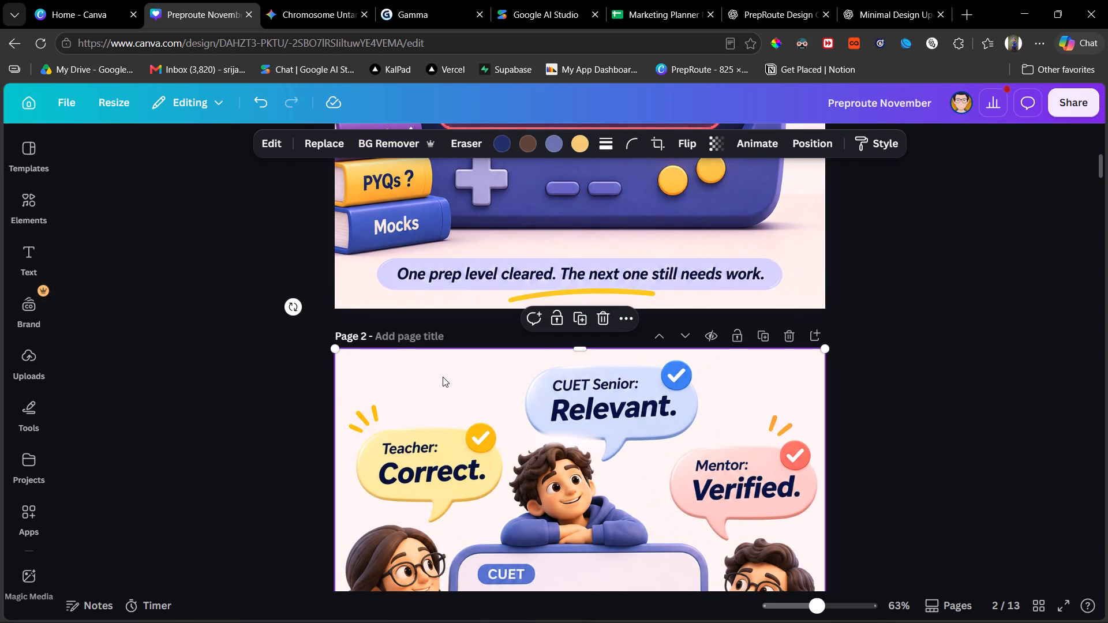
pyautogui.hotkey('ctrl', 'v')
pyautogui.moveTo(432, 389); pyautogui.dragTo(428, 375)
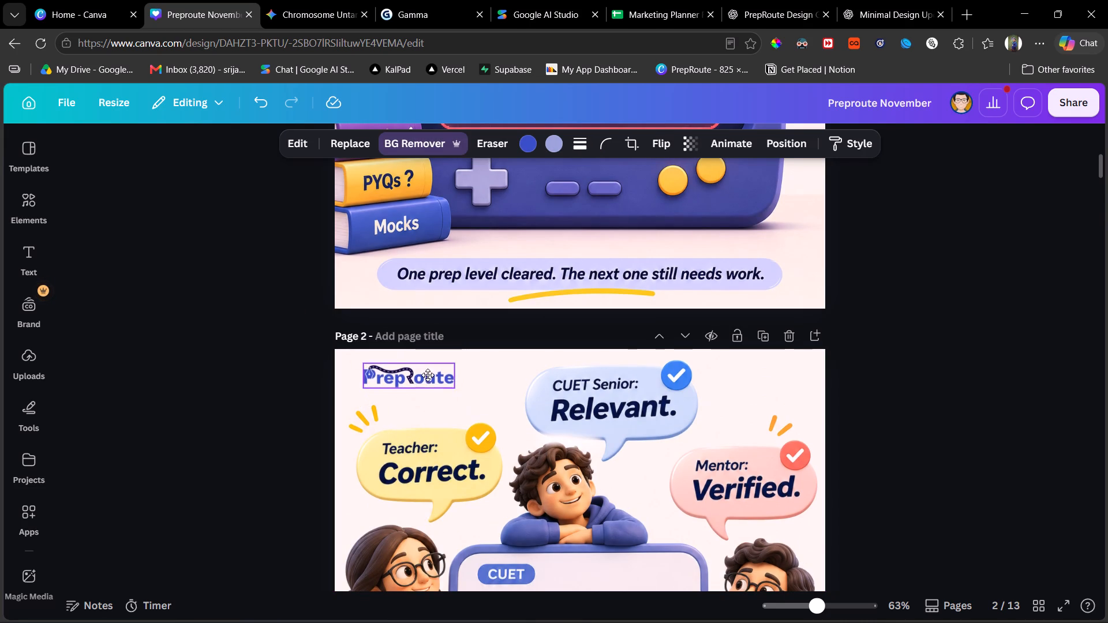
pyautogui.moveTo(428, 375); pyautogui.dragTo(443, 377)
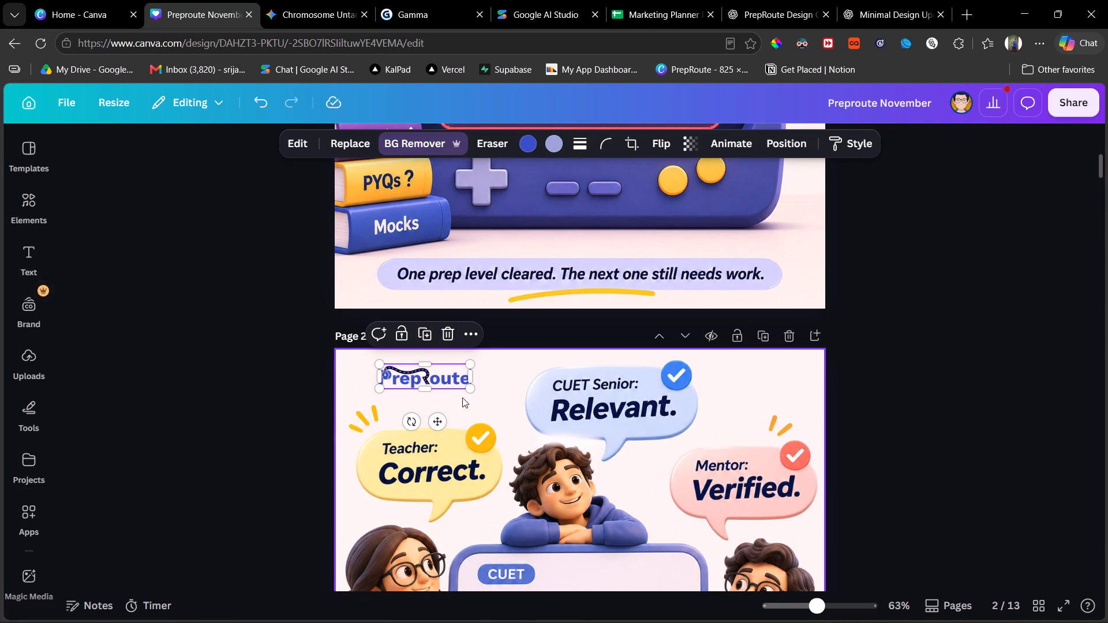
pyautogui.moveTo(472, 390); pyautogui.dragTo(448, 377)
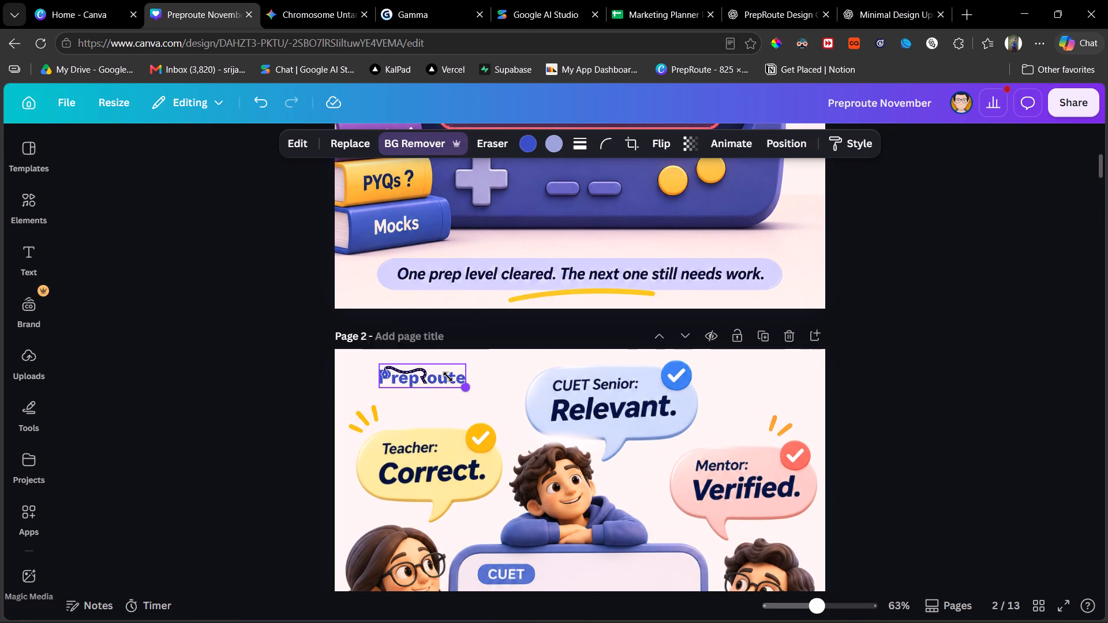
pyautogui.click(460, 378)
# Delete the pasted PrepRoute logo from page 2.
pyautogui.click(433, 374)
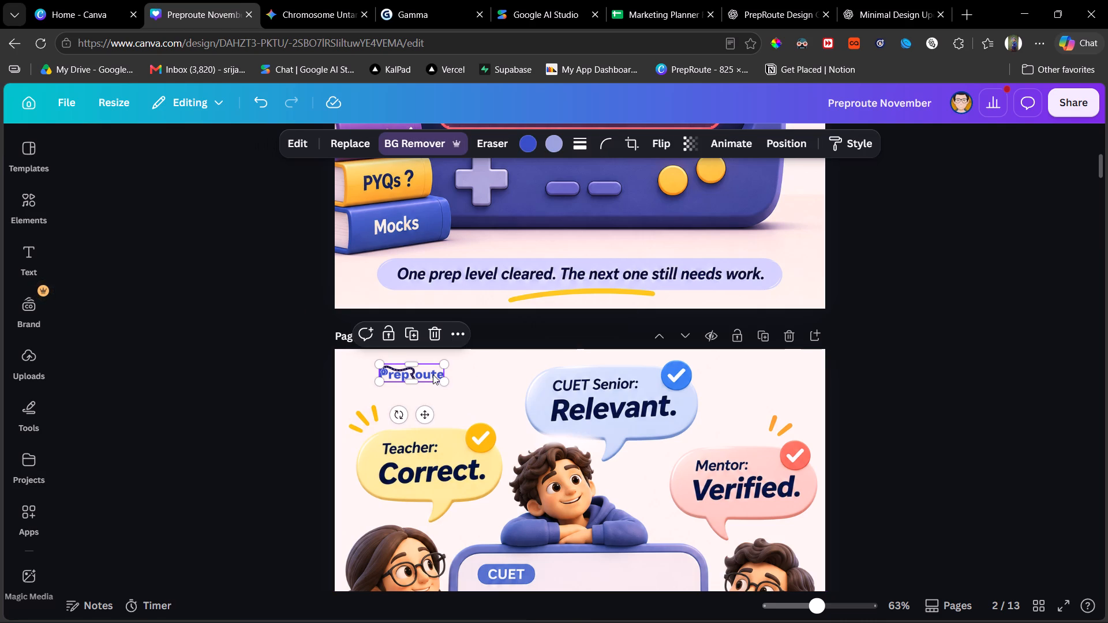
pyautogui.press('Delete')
# Copy the blue PrepRoute logo from the Panic Button post on page 7 onto the three-checks post on page 2.
pyautogui.scroll(4, 433, 374)
pyautogui.scroll(-4, 433, 374)
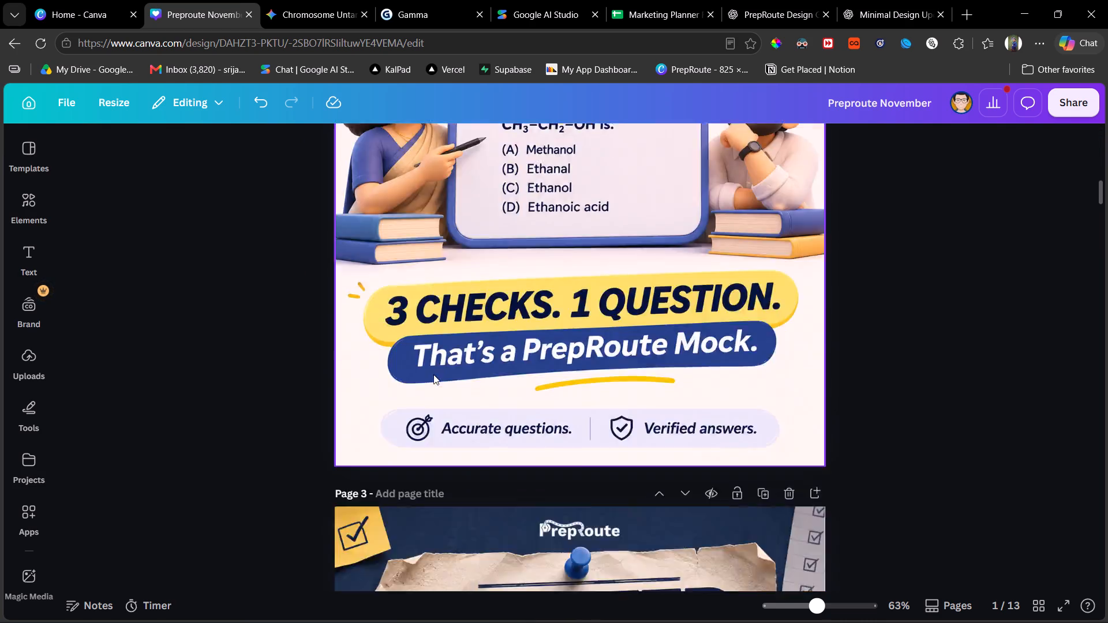
pyautogui.scroll(-9, 433, 374)
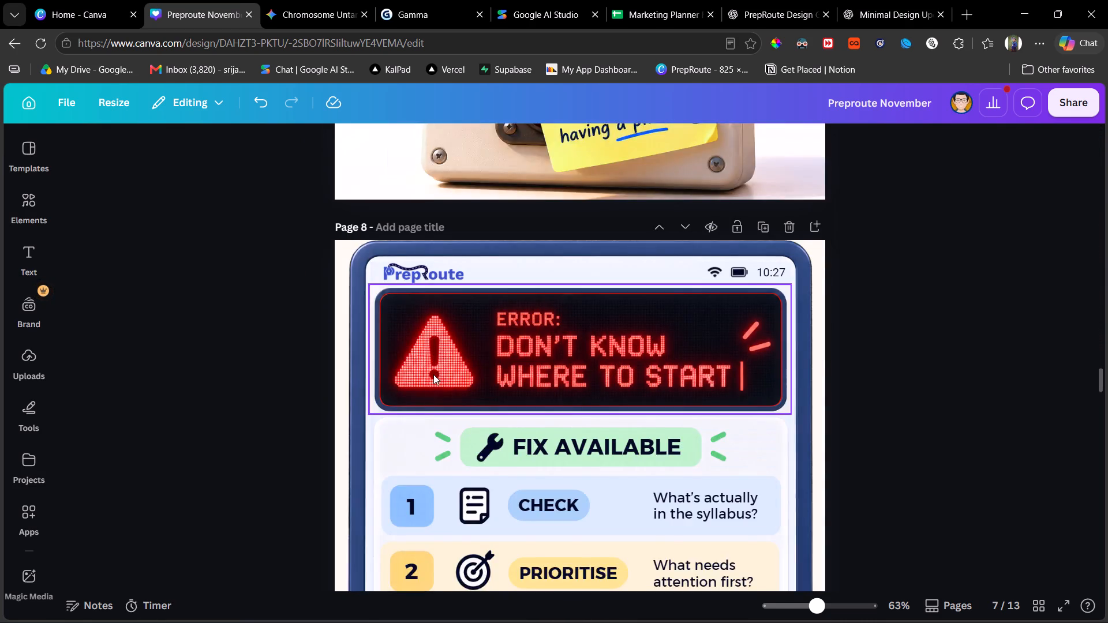
pyautogui.scroll(2, 433, 374)
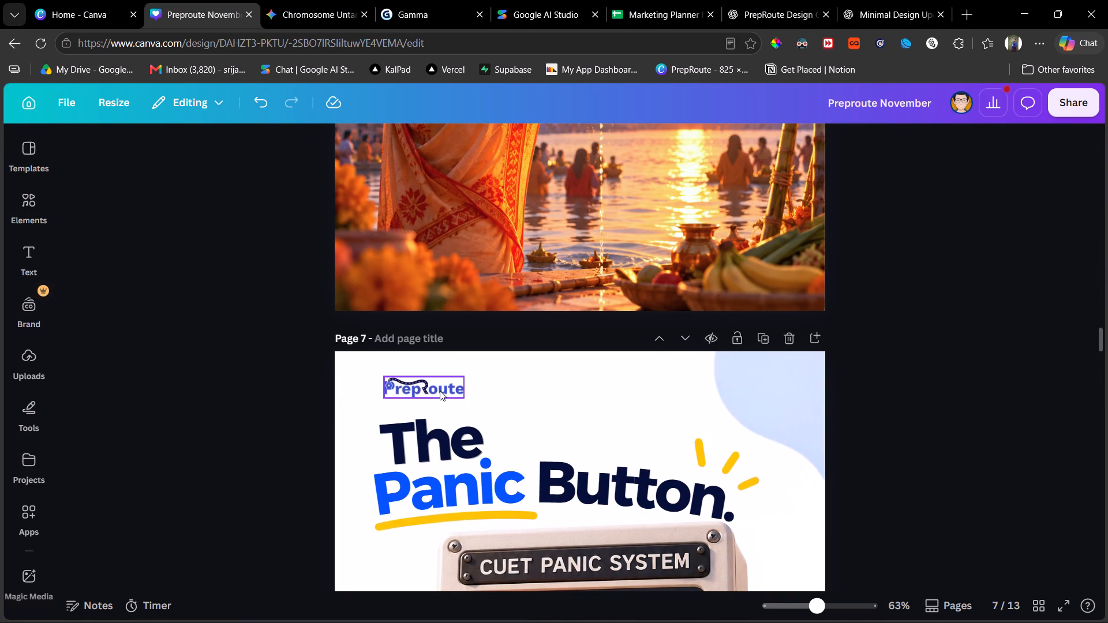
pyautogui.click(439, 391)
pyautogui.hotkey('ctrl', 'c')
pyautogui.scroll(2, 439, 391)
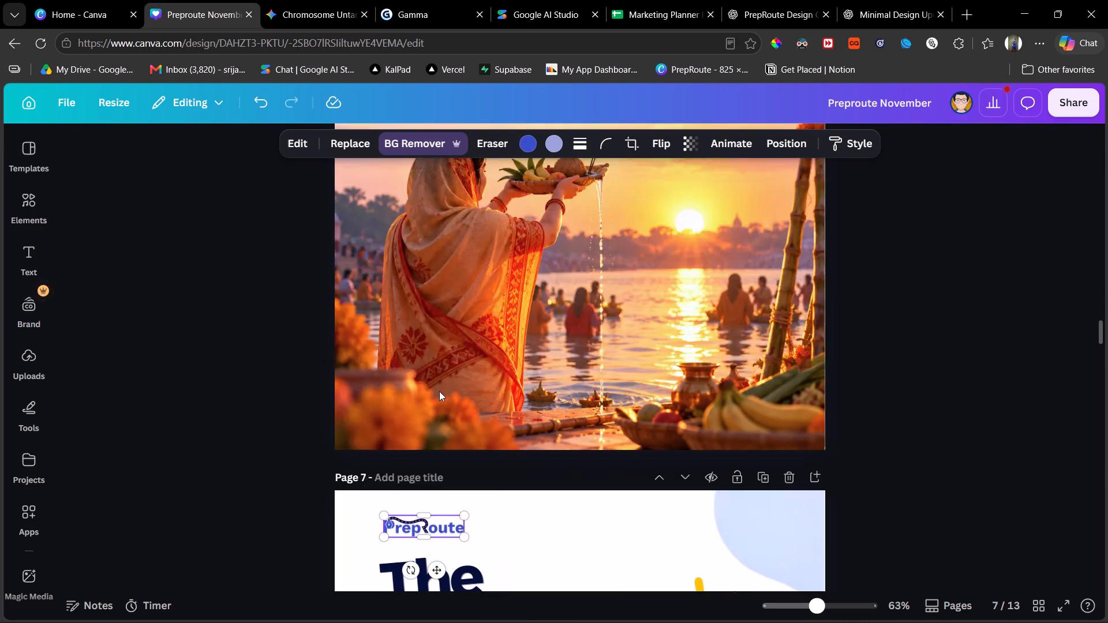
pyautogui.scroll(11, 439, 391)
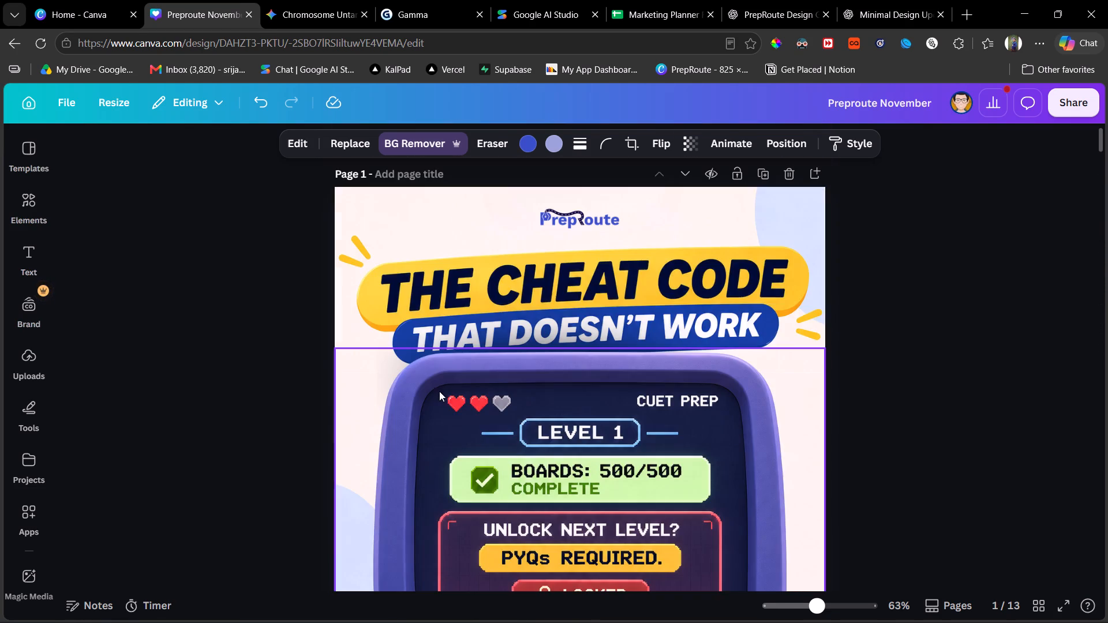
pyautogui.scroll(-9, 432, 495)
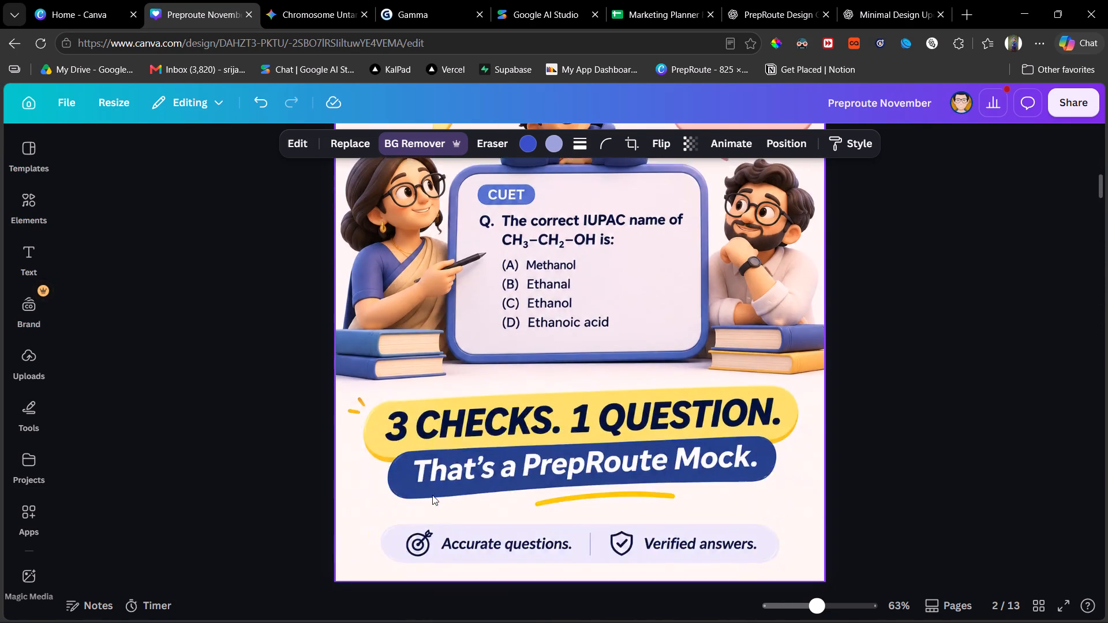
pyautogui.scroll(2, 432, 495)
pyautogui.click(514, 328)
pyautogui.hotkey('ctrl', 'v')
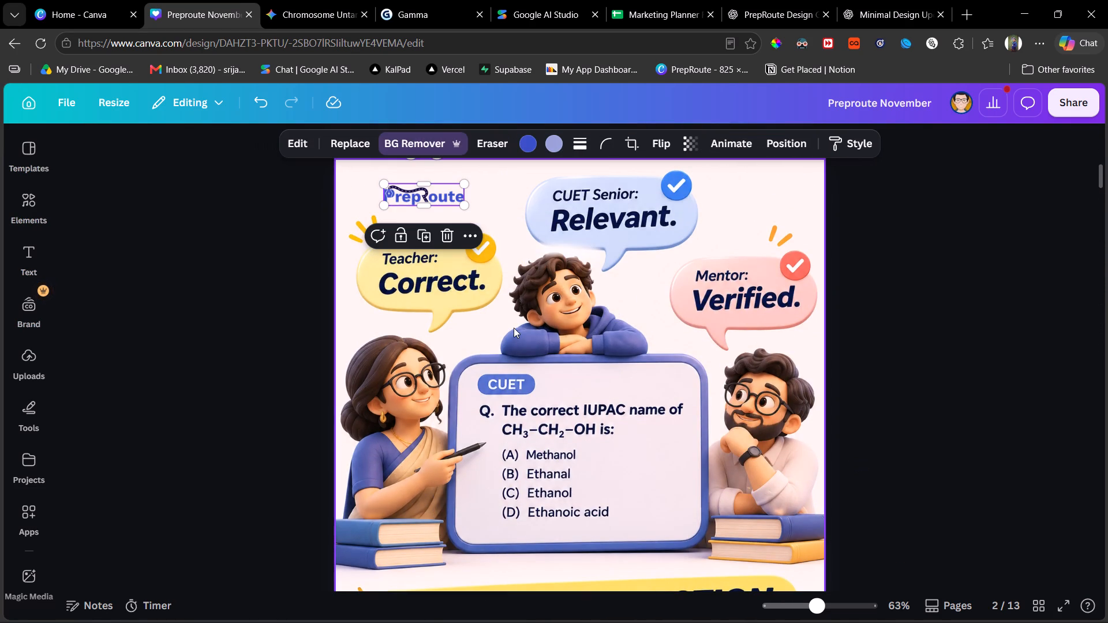
# Position the PrepRoute logo in page 2's upper-left corner, above the Teacher speech bubble and close to the page edges.
pyautogui.moveTo(447, 192); pyautogui.dragTo(446, 183)
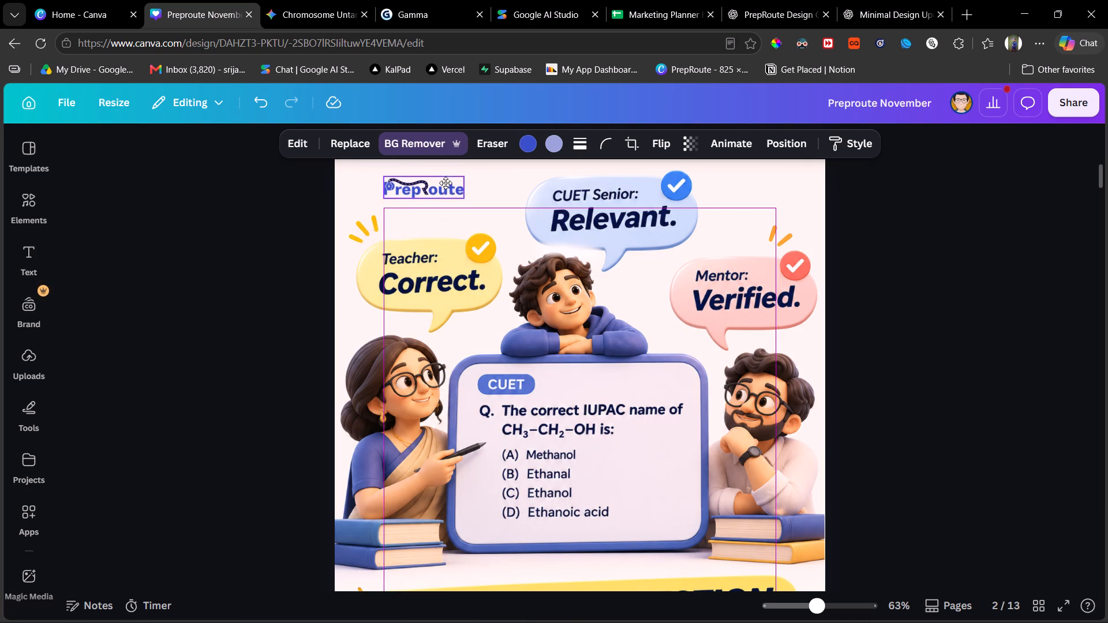
pyautogui.moveTo(446, 183); pyautogui.dragTo(436, 179)
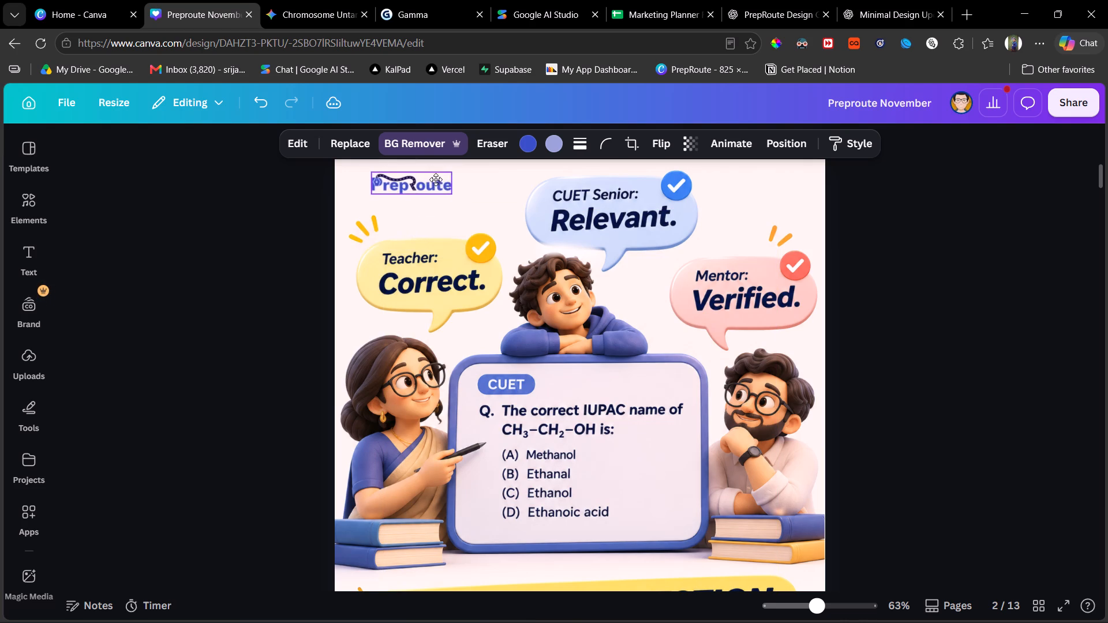
pyautogui.moveTo(436, 179); pyautogui.dragTo(437, 178)
pyautogui.scroll(1, 437, 178)
pyautogui.moveTo(435, 209); pyautogui.dragTo(432, 218)
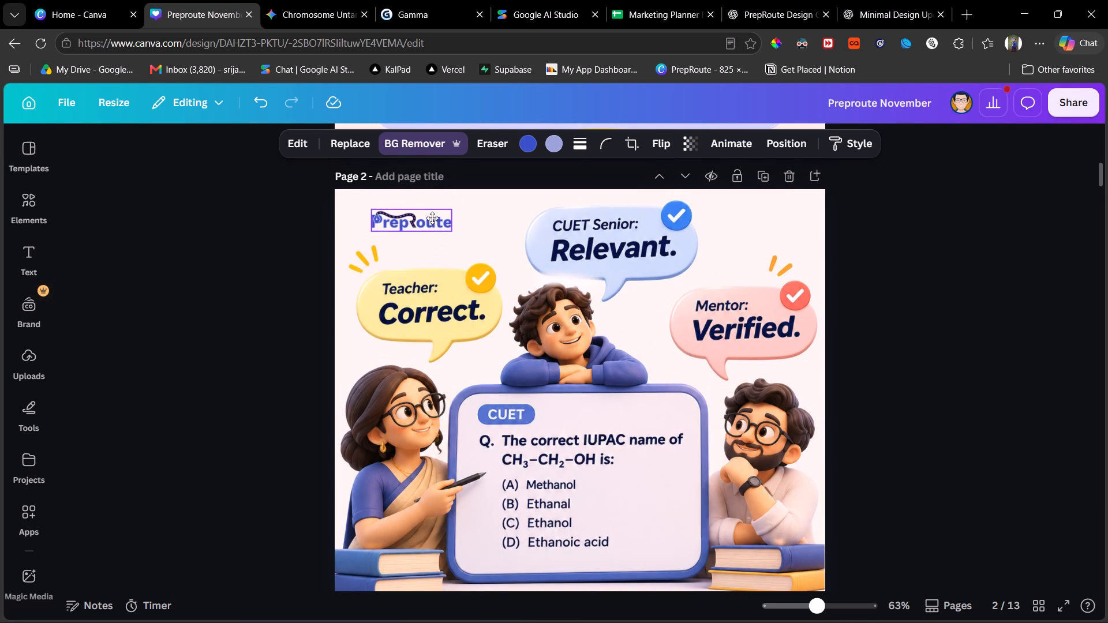
pyautogui.moveTo(432, 218); pyautogui.dragTo(418, 212)
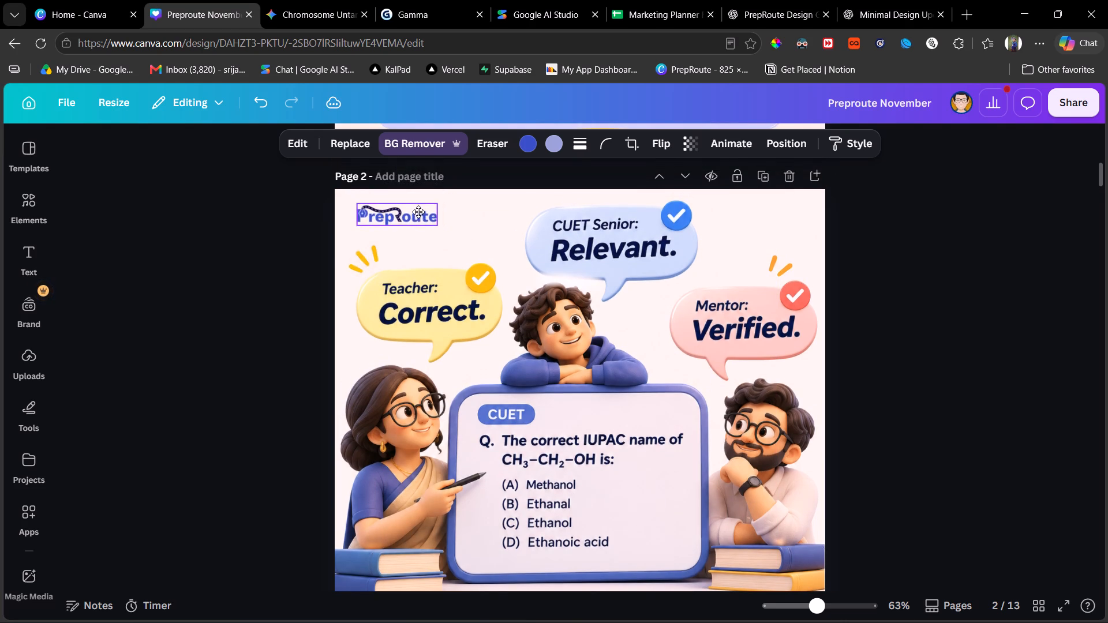
pyautogui.moveTo(418, 212); pyautogui.dragTo(419, 212)
pyautogui.click(453, 220)
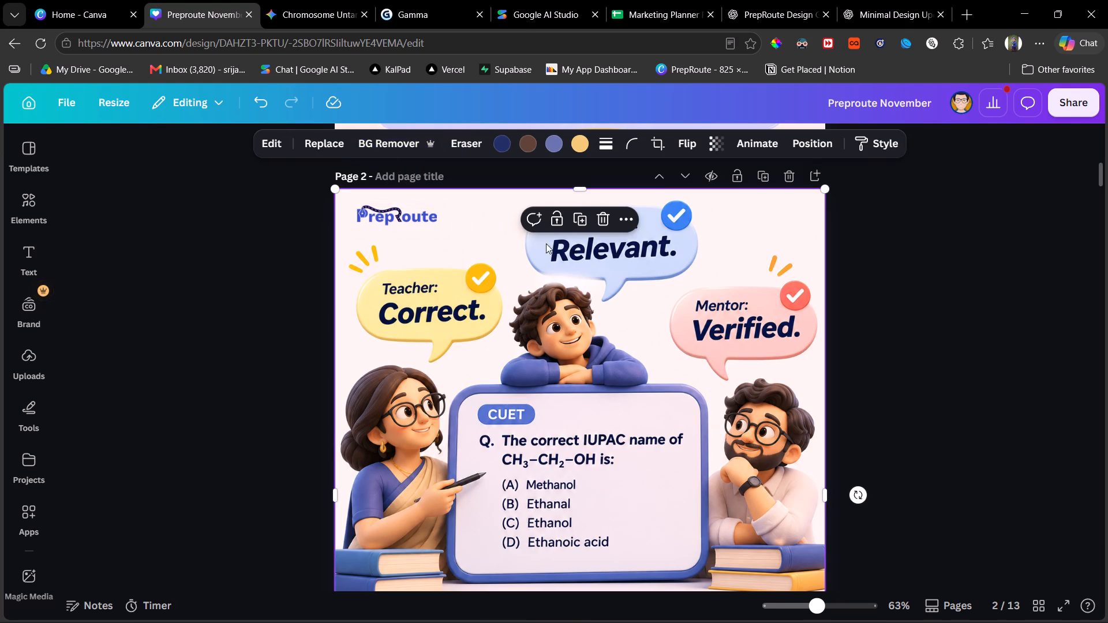
pyautogui.click(425, 220)
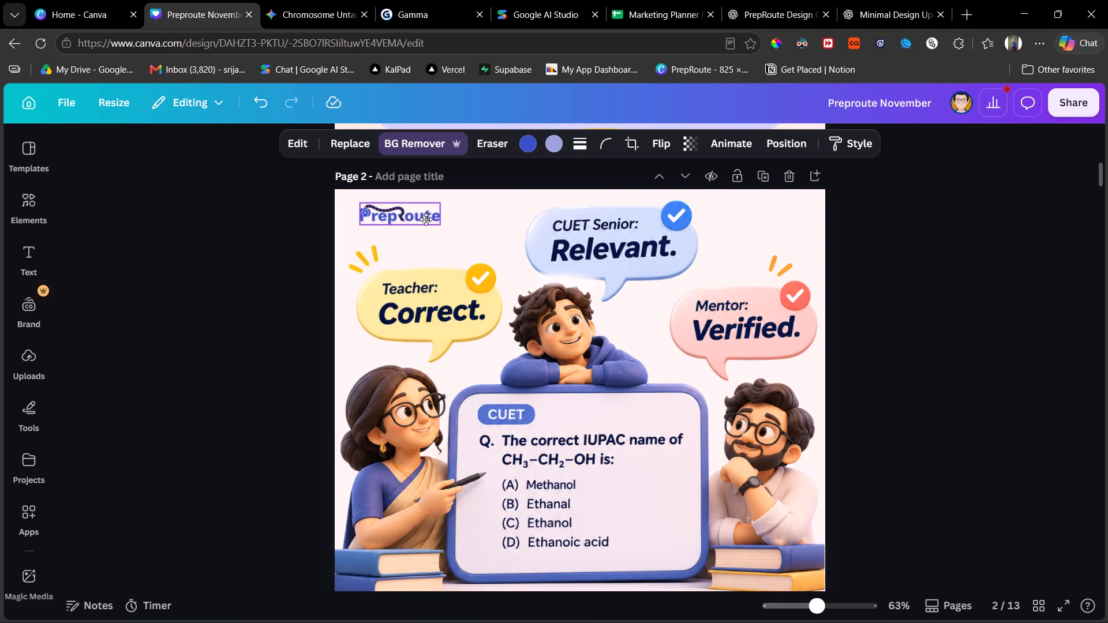
pyautogui.click(469, 223)
pyautogui.click(725, 249)
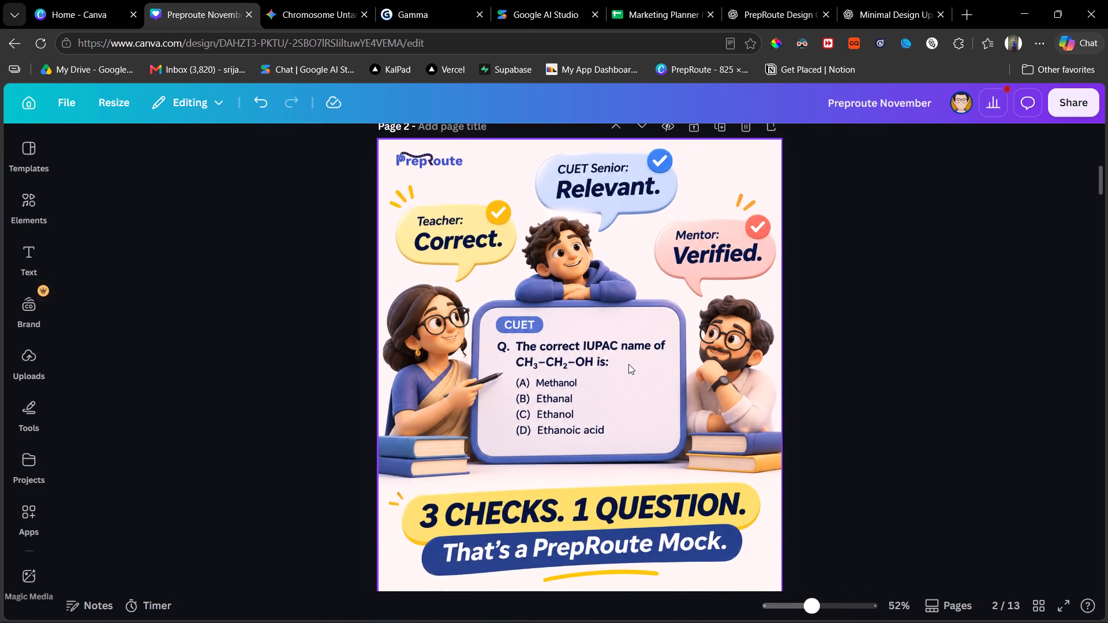
pyautogui.scroll(-1, 628, 364)
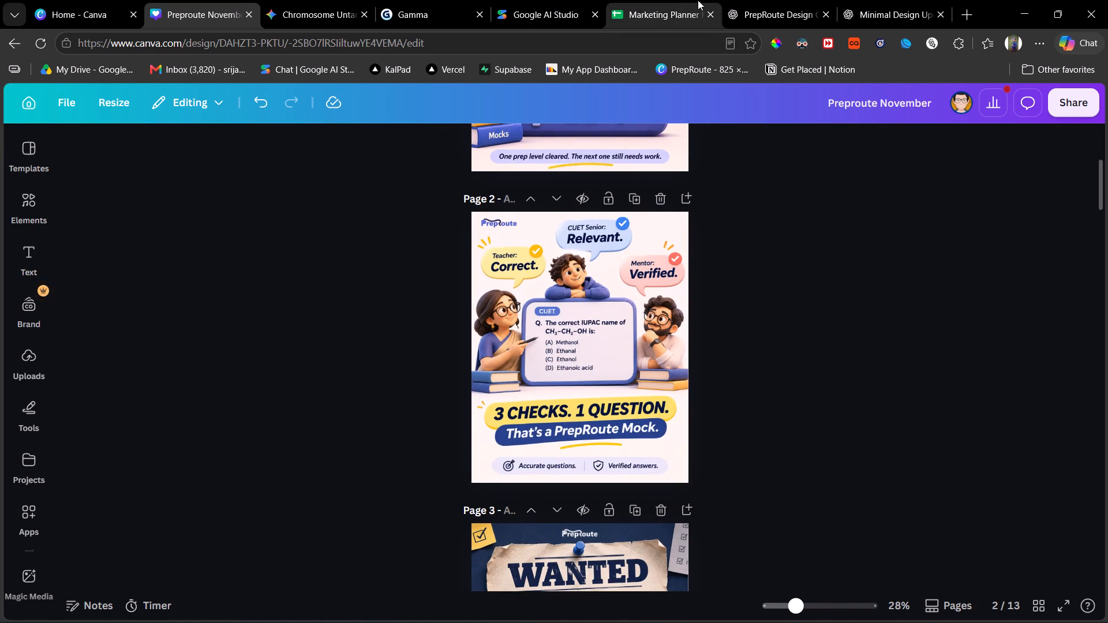
# In the Marketing Planner Final sheet, set the status of "HOW A PREPROUTE QUESTION GETS IN" to Draft Prepared.
pyautogui.click(639, 1)
pyautogui.hscroll(3, 428, 372)
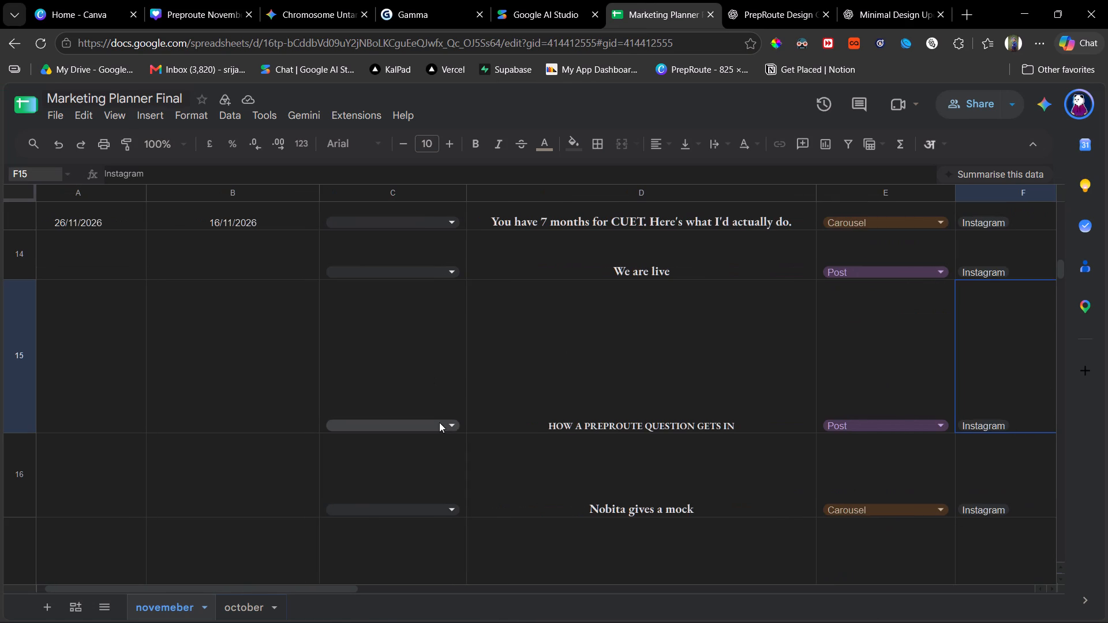
pyautogui.click(439, 422)
pyautogui.click(408, 539)
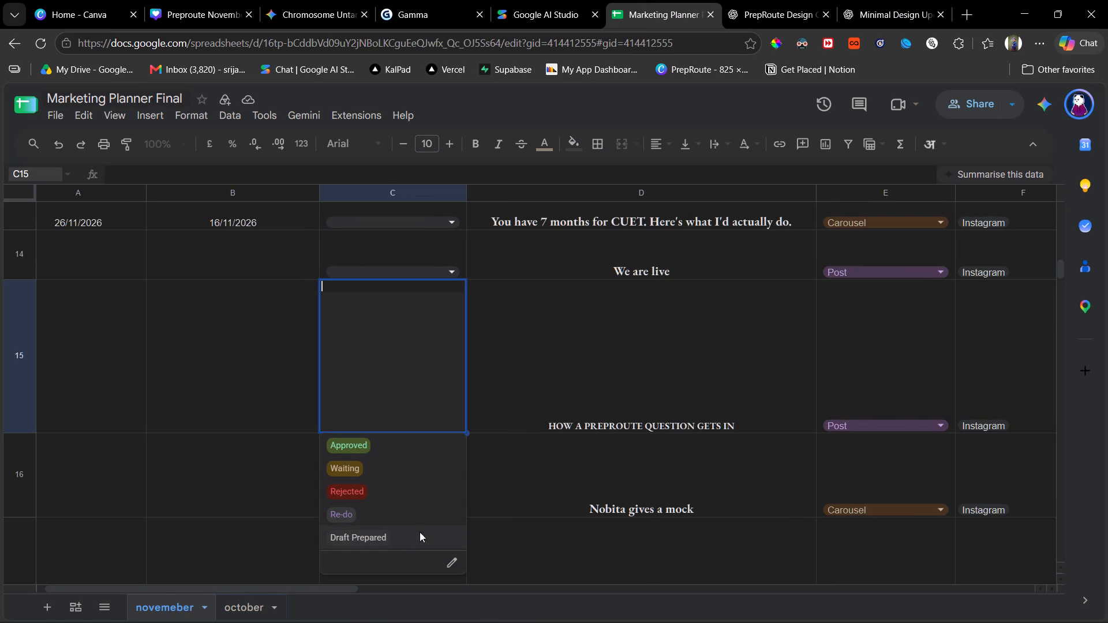
pyautogui.hscroll(-3, 597, 436)
pyautogui.click(622, 382)
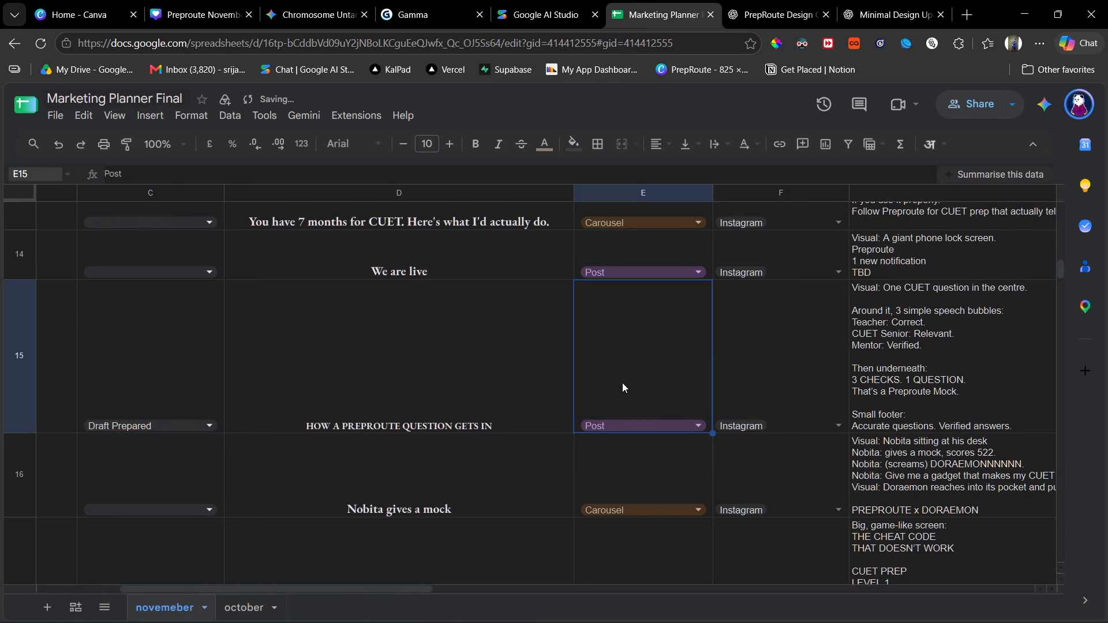
# Review the November planner entries from the first rows to the "WANTED" poster row, checking each one's status and content type.
pyautogui.scroll(2, 622, 382)
pyautogui.click(635, 365)
pyautogui.scroll(3, 635, 365)
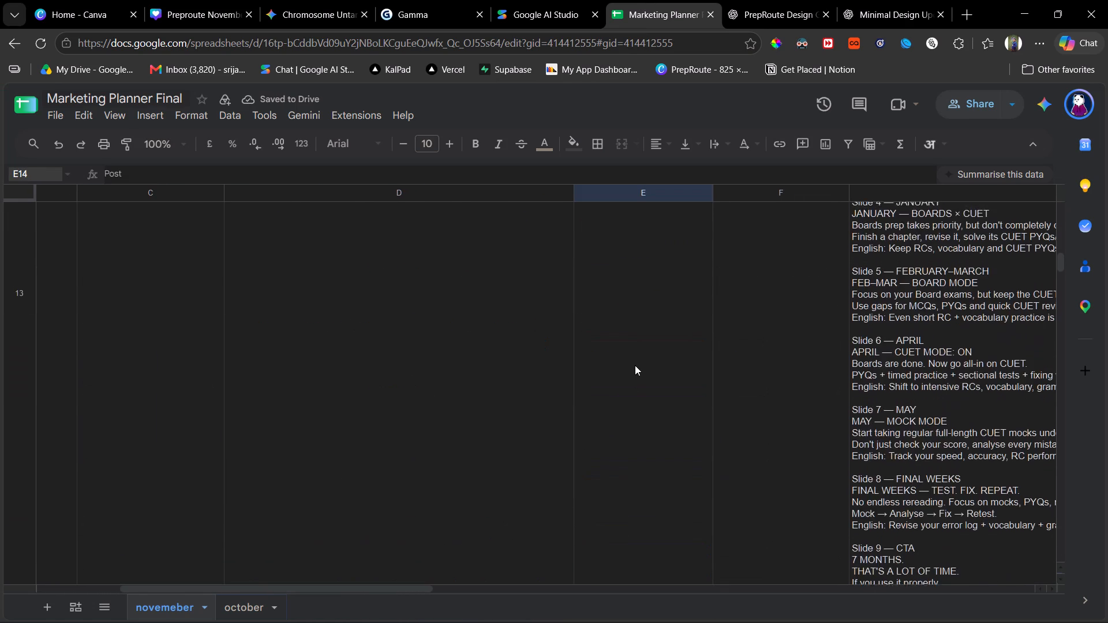
pyautogui.scroll(4, 635, 365)
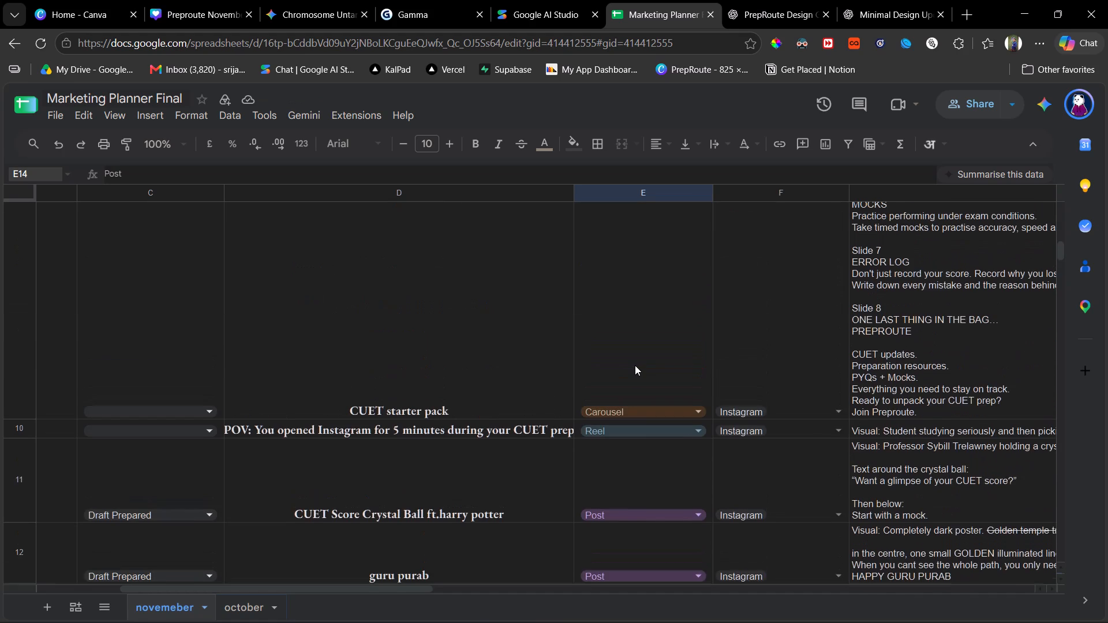
pyautogui.scroll(8, 635, 365)
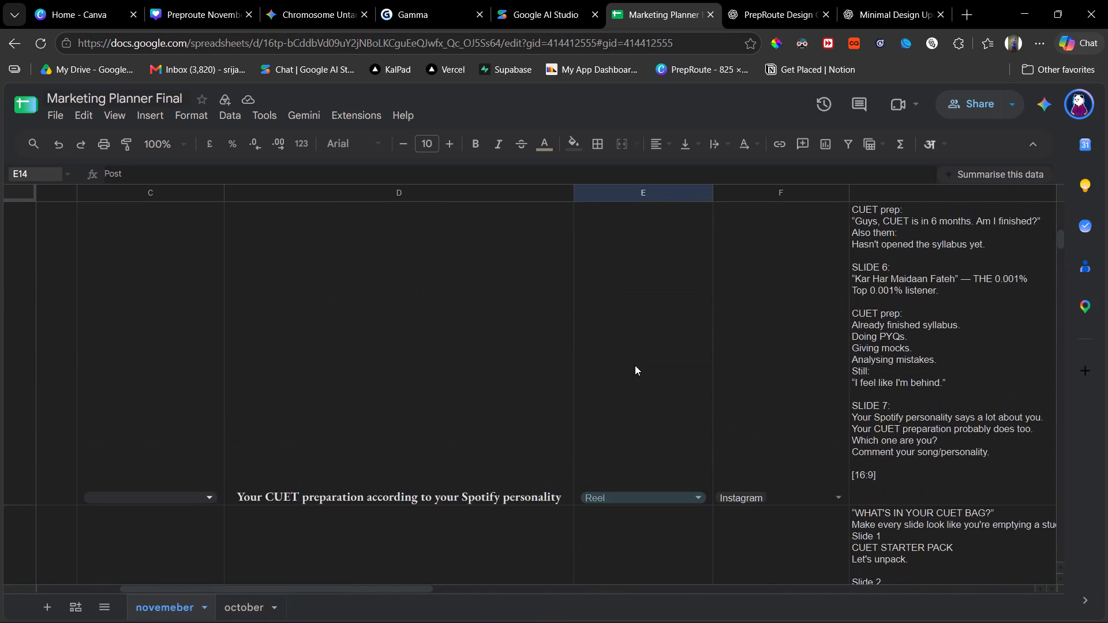
pyautogui.scroll(5, 635, 365)
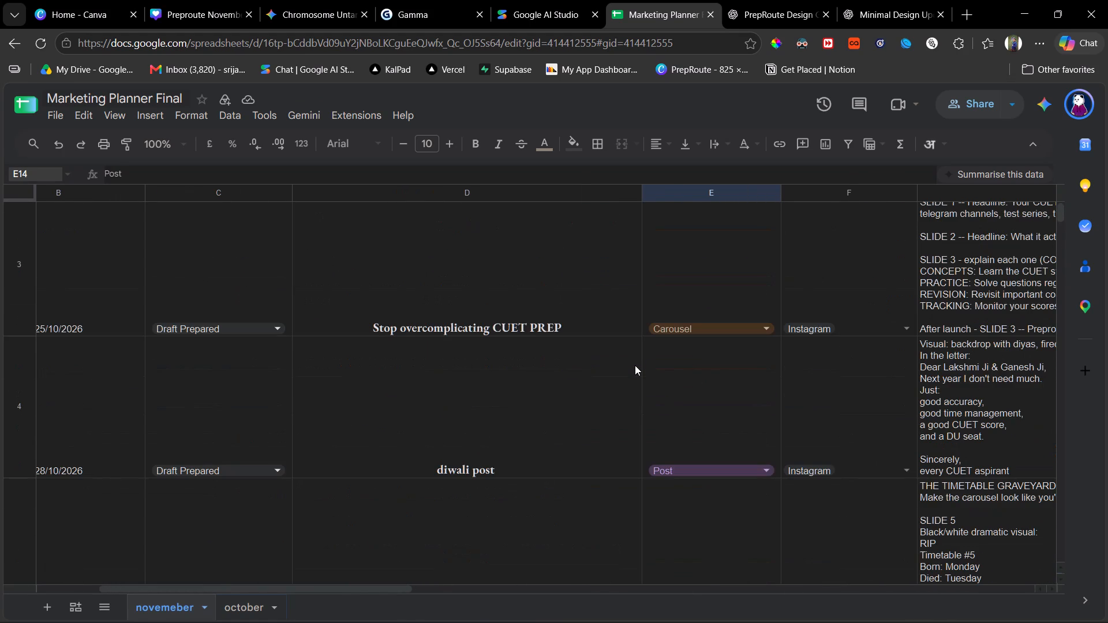
pyautogui.scroll(-5, 635, 365)
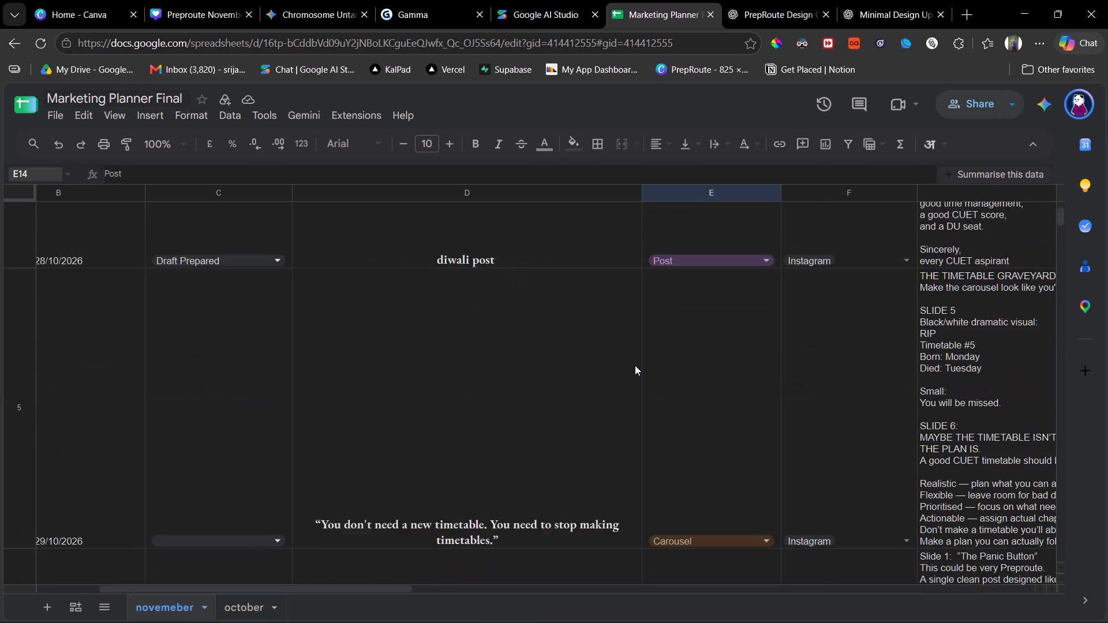
pyautogui.scroll(-2, 635, 365)
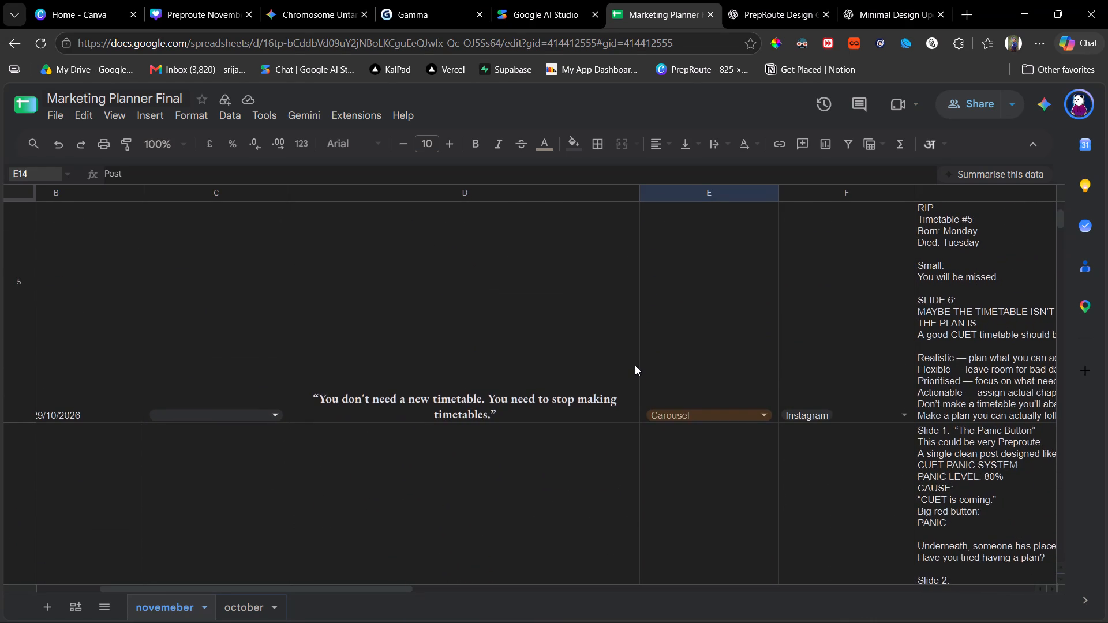
pyautogui.scroll(-3, 635, 365)
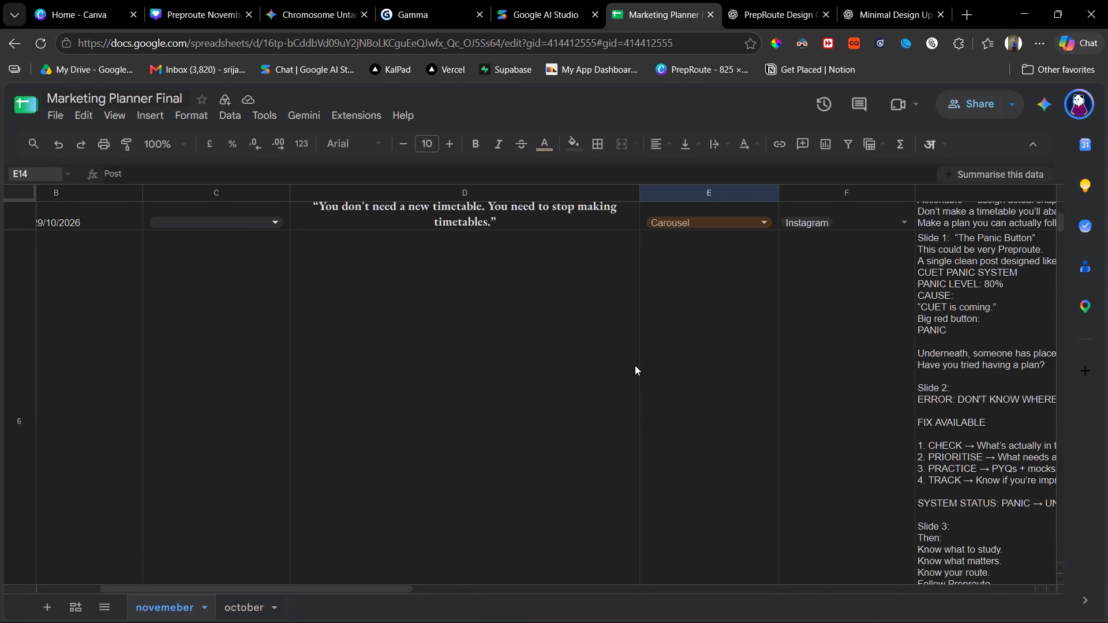
pyautogui.scroll(-2, 635, 365)
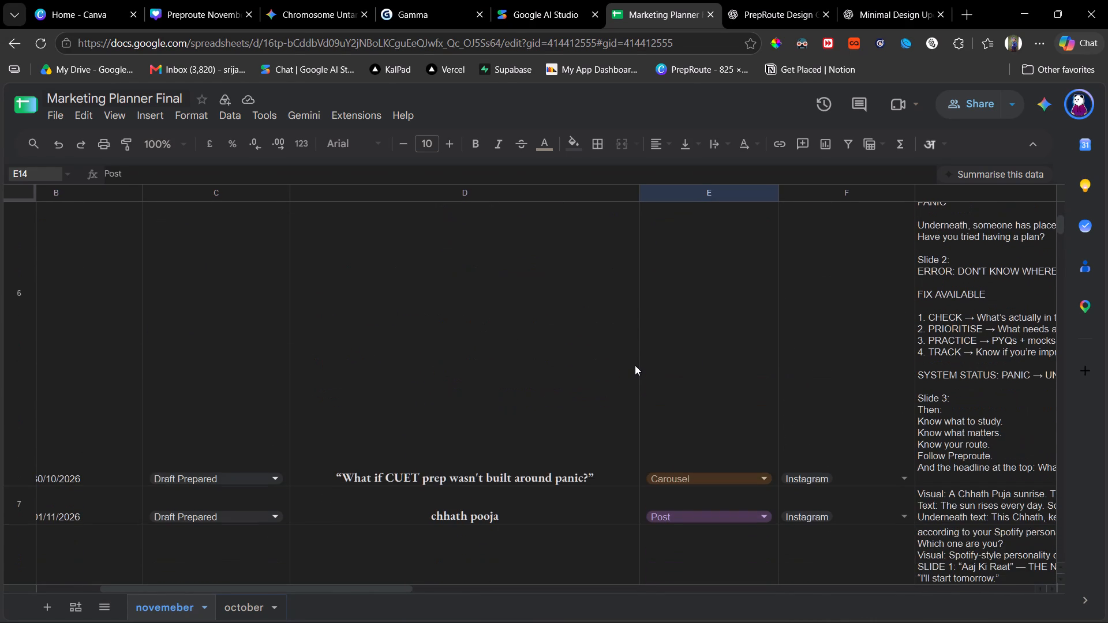
pyautogui.scroll(-4, 635, 365)
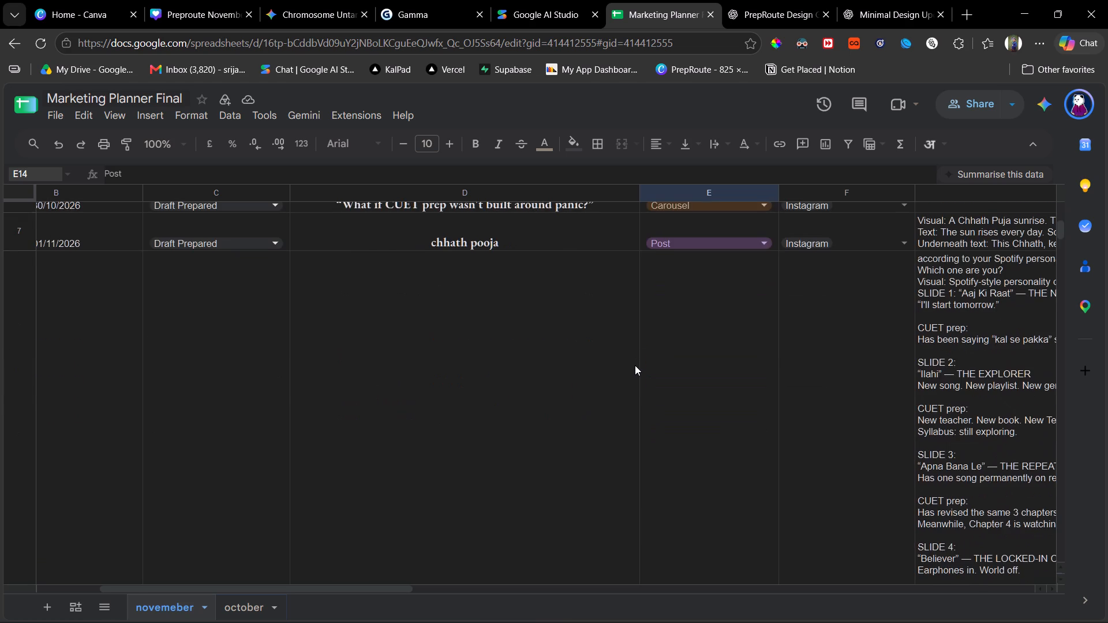
pyautogui.scroll(-6, 635, 365)
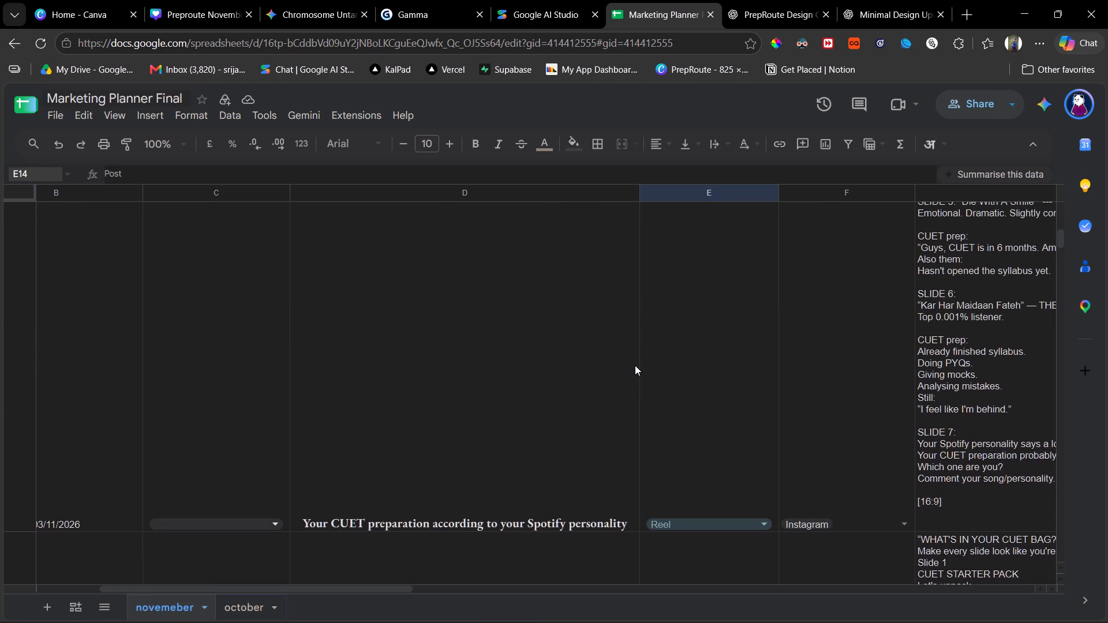
pyautogui.scroll(-5, 635, 365)
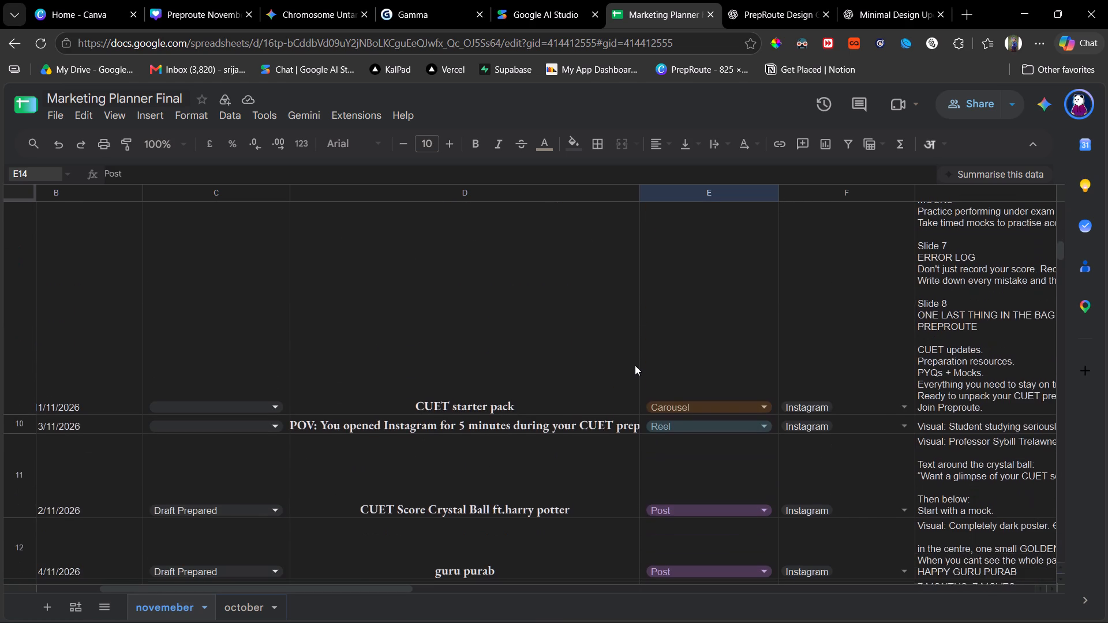
pyautogui.scroll(-2, 635, 365)
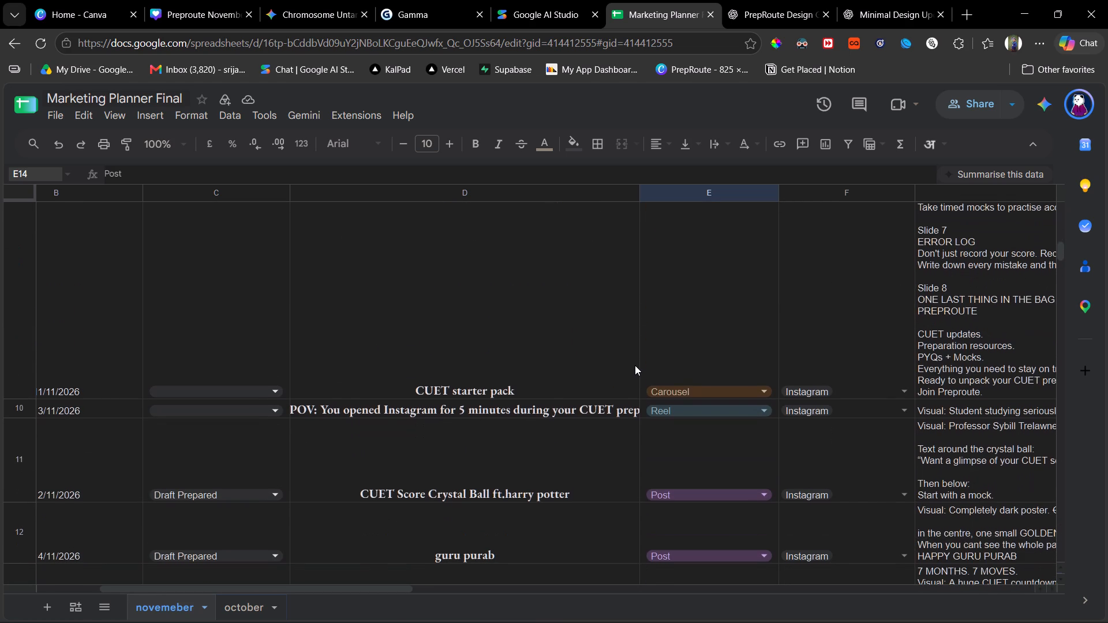
pyautogui.scroll(-2, 635, 365)
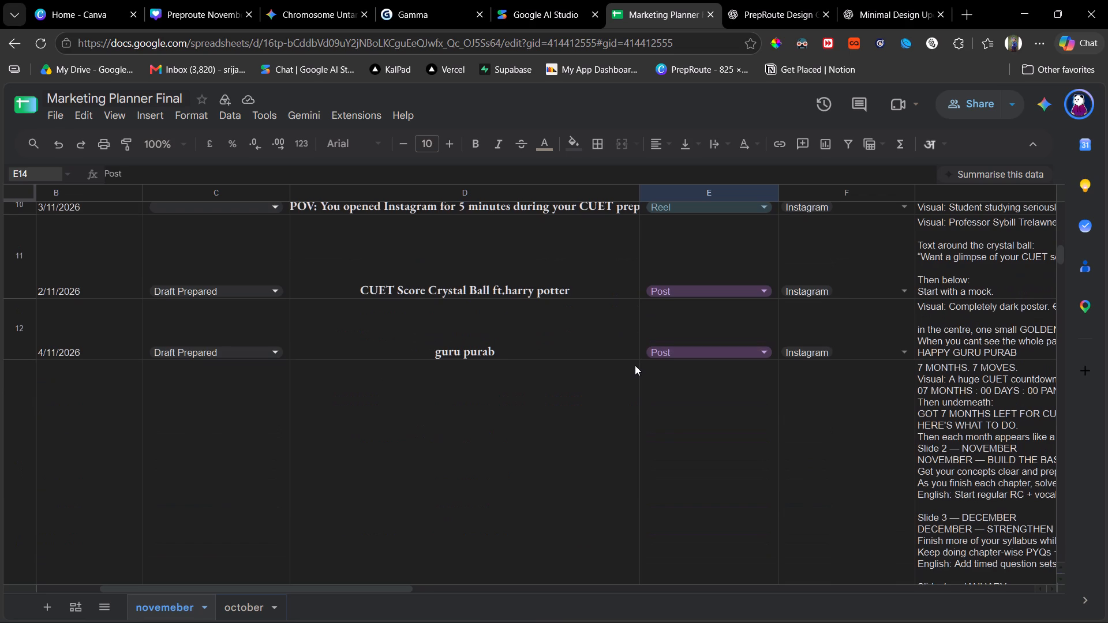
pyautogui.scroll(-3, 635, 365)
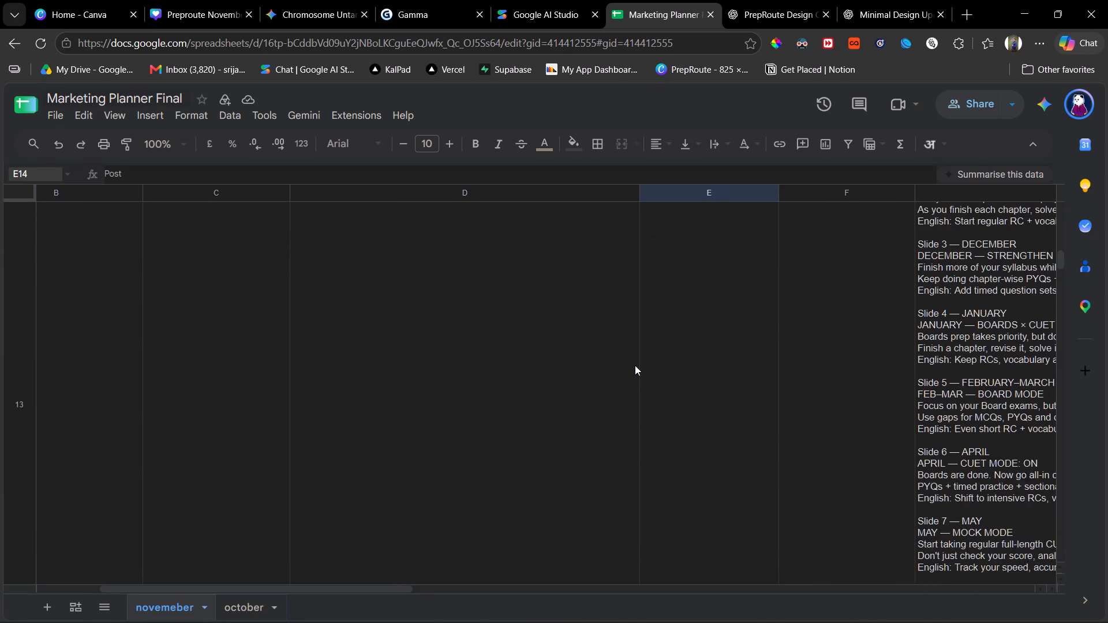
pyautogui.scroll(-3, 635, 365)
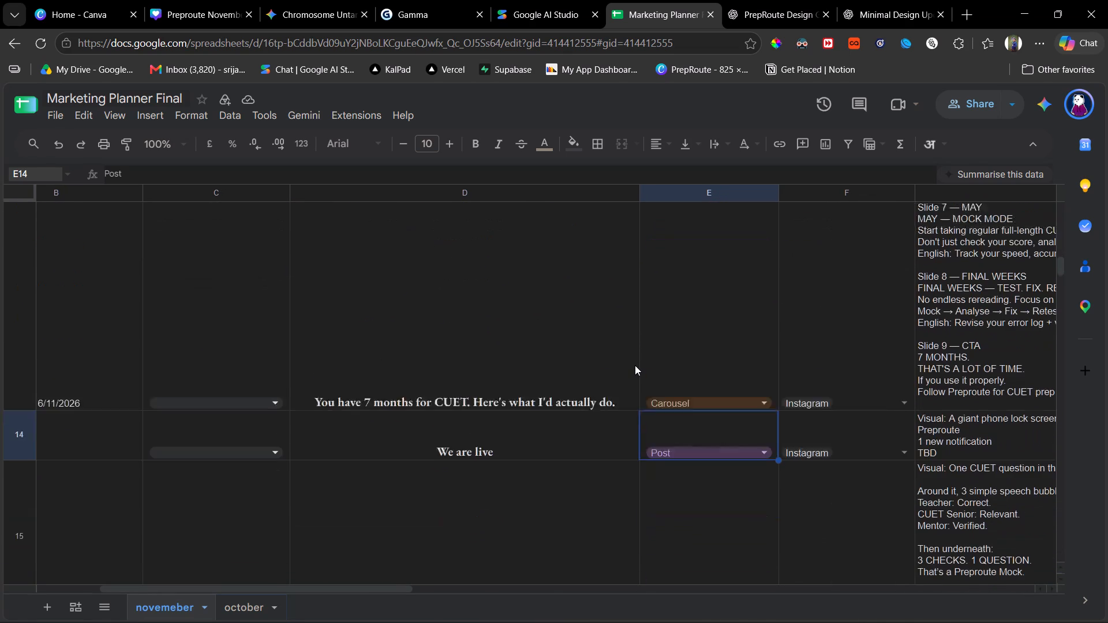
pyautogui.scroll(-5, 635, 365)
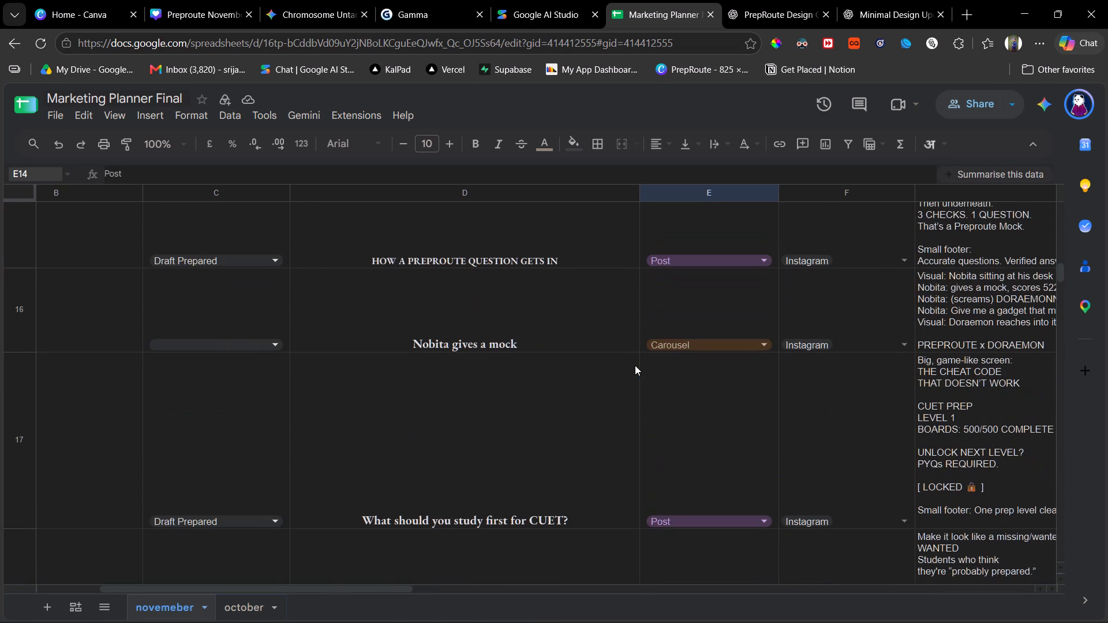
pyautogui.scroll(-1, 635, 365)
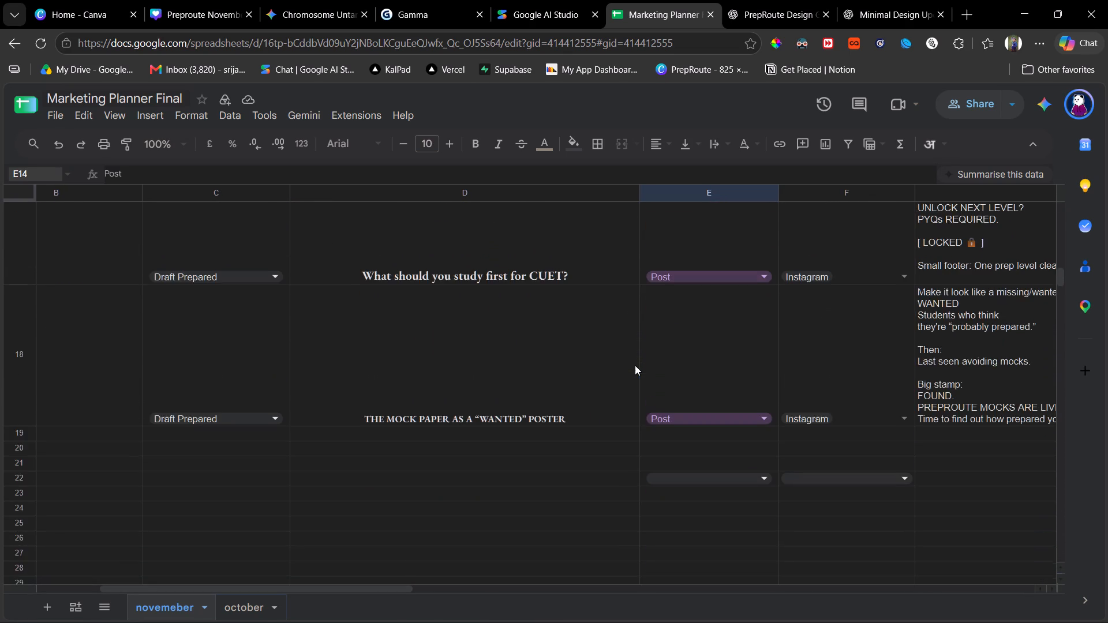
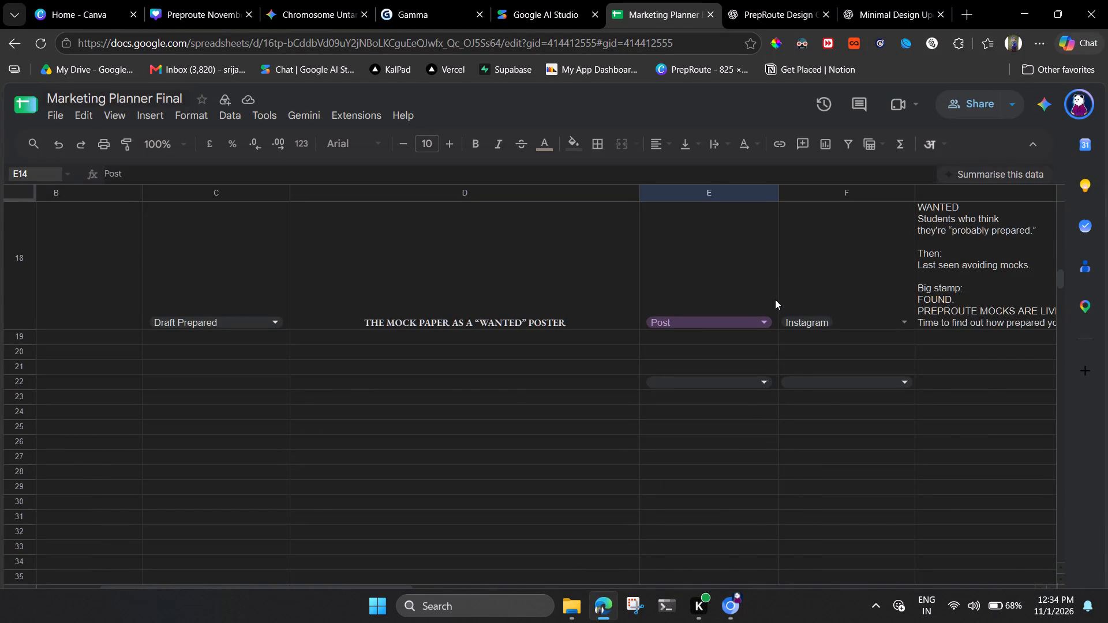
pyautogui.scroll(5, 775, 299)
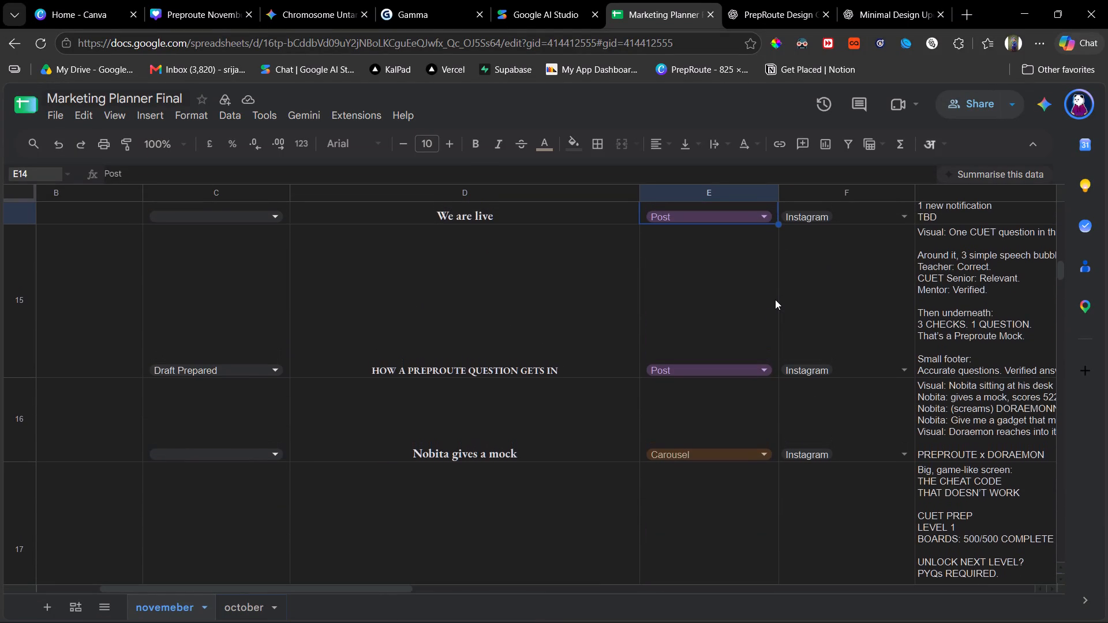
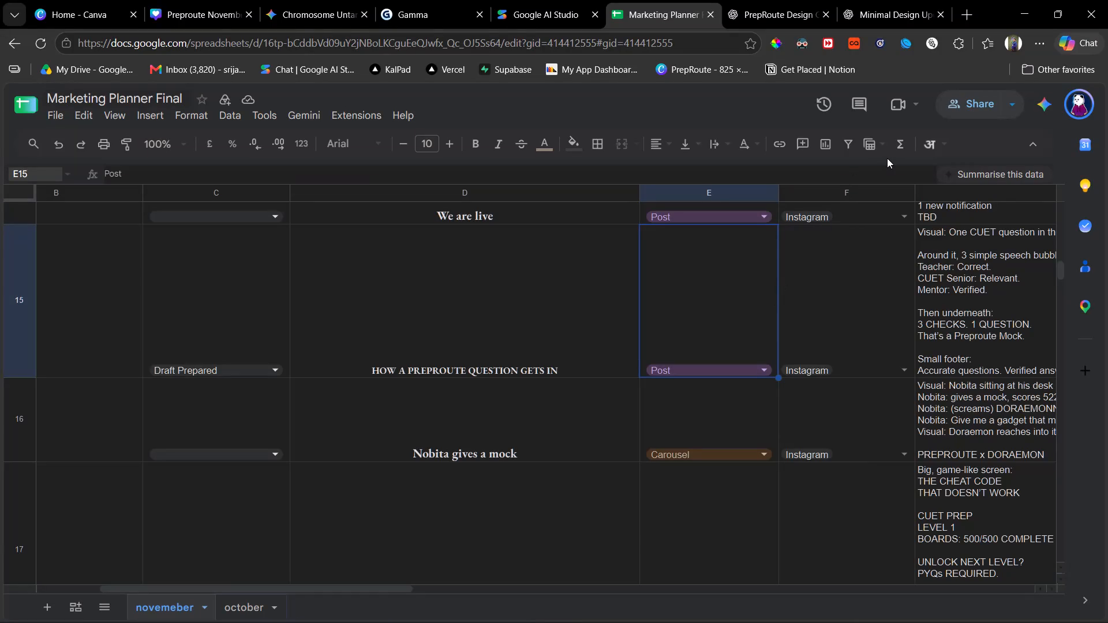
# Close the Marketing Planner Final spreadsheet.
pyautogui.click(707, 13)
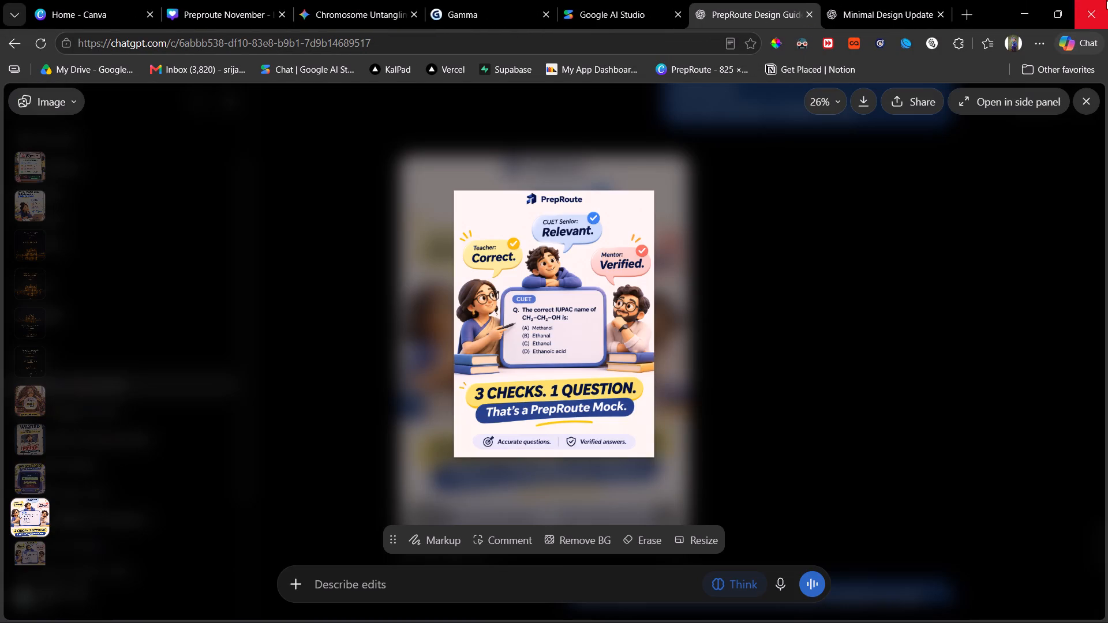